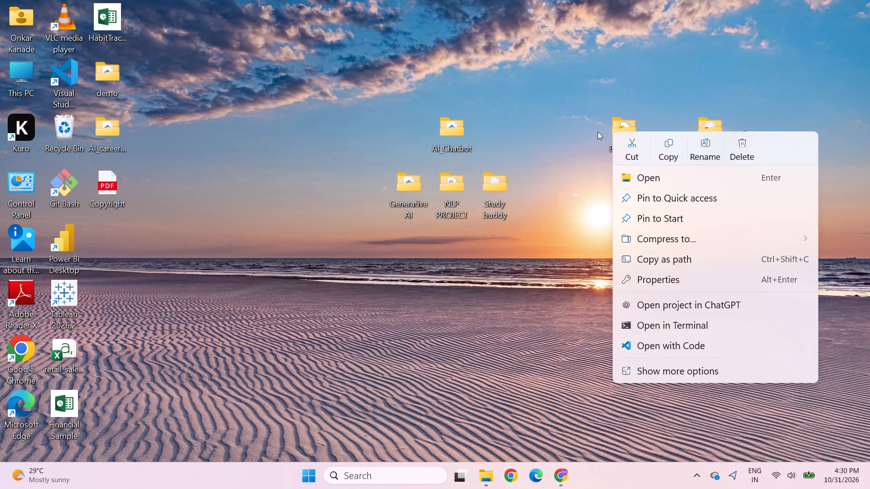
click(553, 129)
double_click(635, 130)
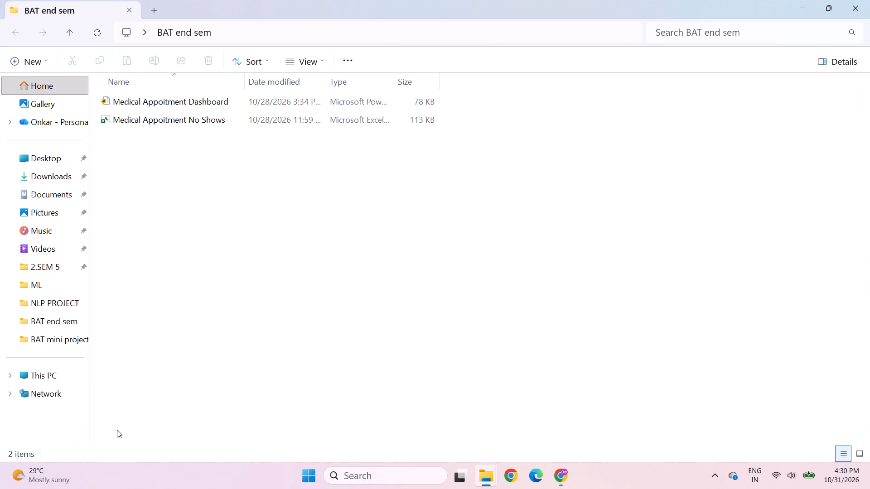
double_click(162, 100)
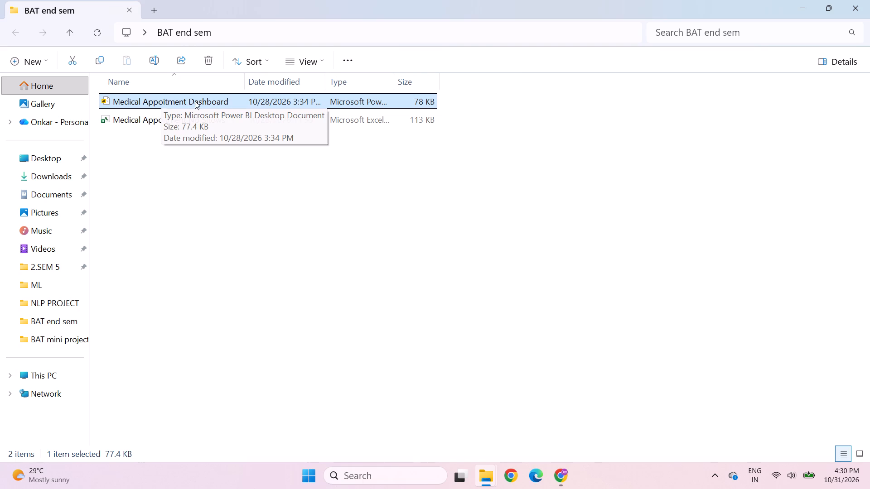
click(334, 253)
double_click(215, 98)
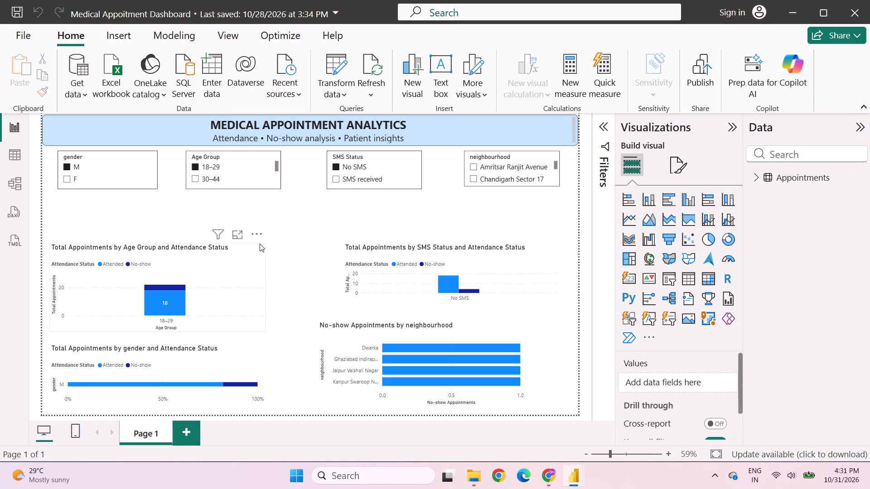
Filter the report to F in the gender slicer, leaving no visual selected.
click(67, 179)
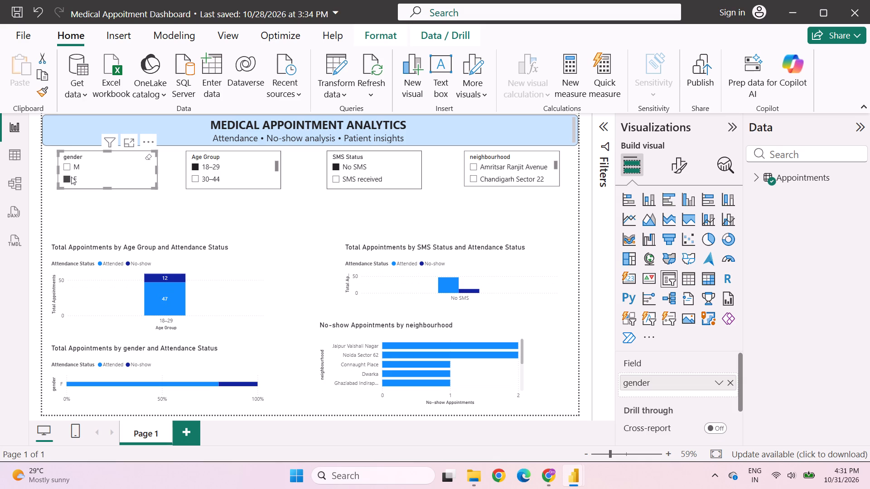
click(142, 208)
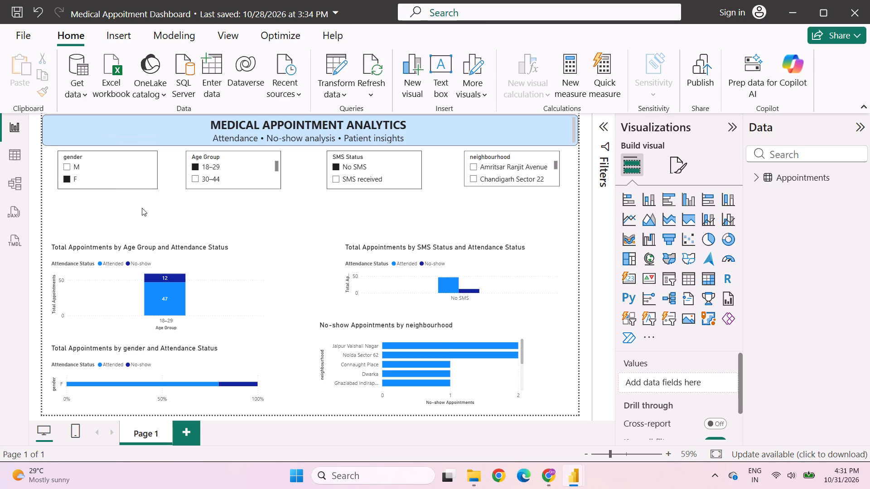
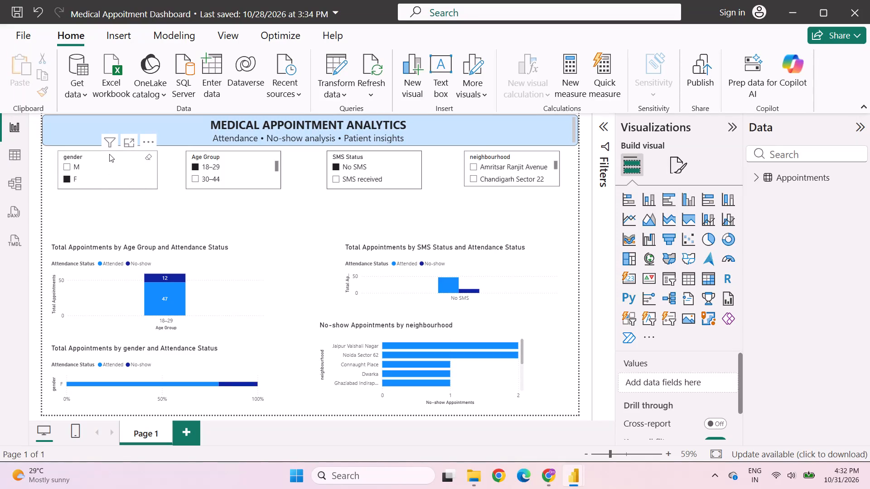
Change the gender slicer's style to Dropdown in its slicer settings.
click(109, 153)
click(686, 155)
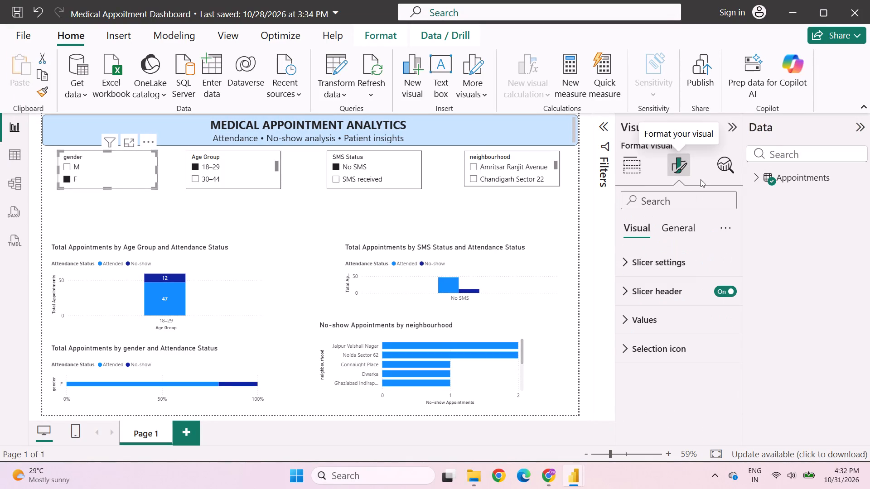
click(657, 263)
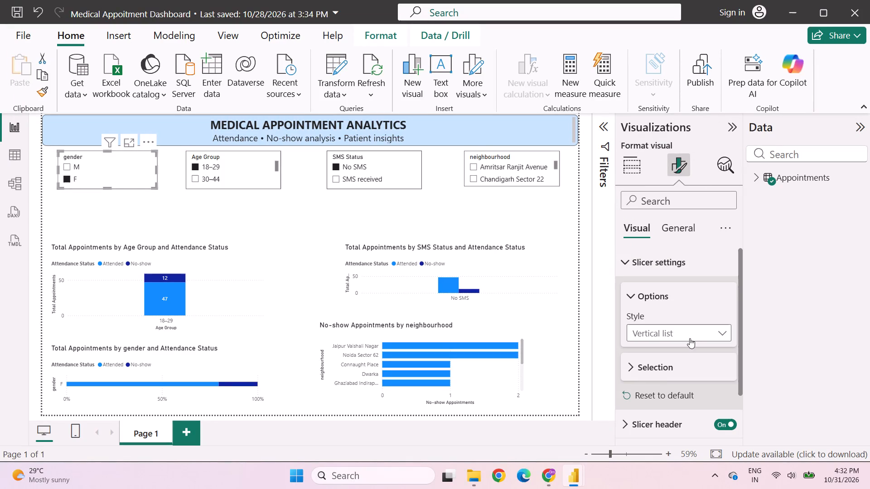
click(689, 335)
click(662, 384)
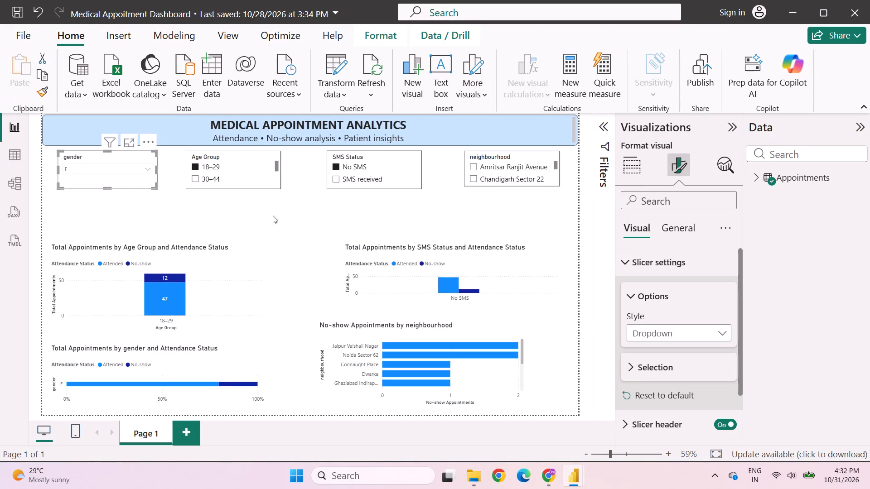
Set the style of the Age Group, SMS Status and neighbourhood slicers to Dropdown as well.
click(240, 156)
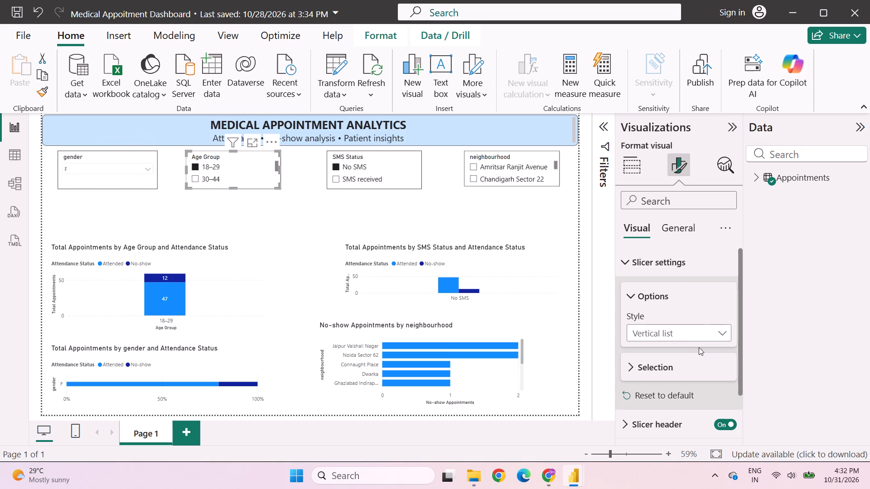
click(688, 329)
click(652, 383)
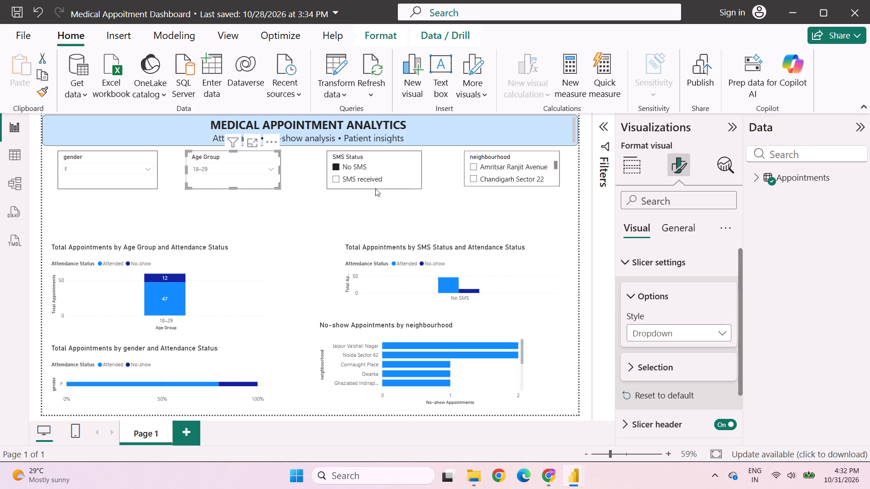
click(387, 154)
click(670, 344)
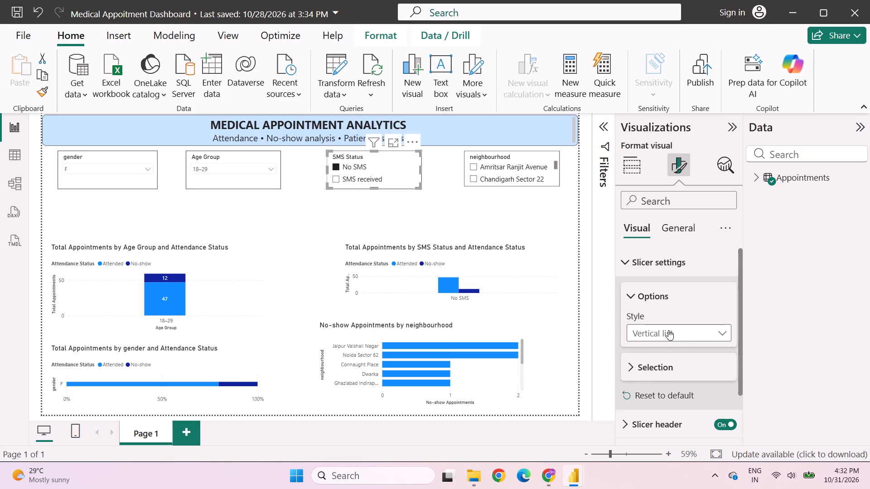
click(669, 330)
click(656, 383)
click(521, 156)
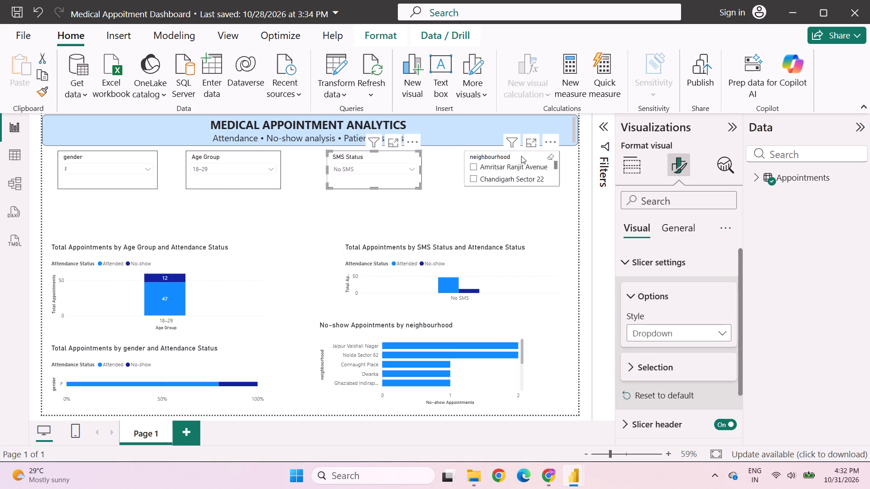
click(682, 335)
click(658, 379)
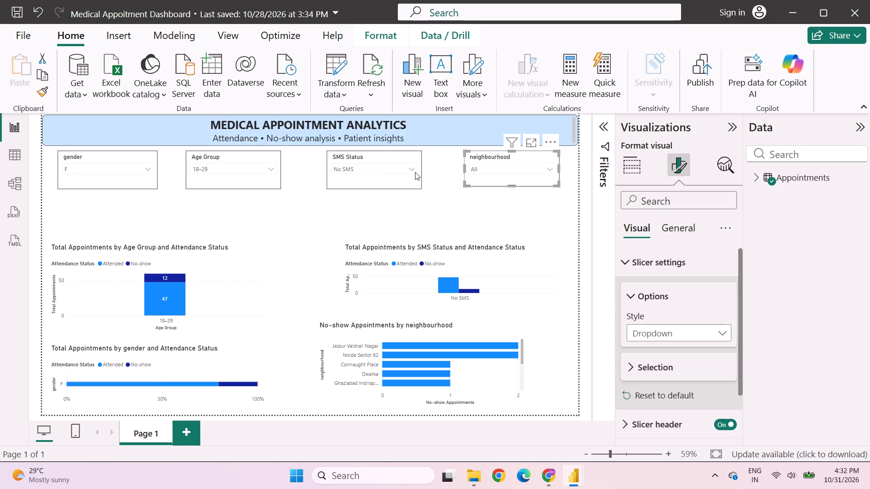
Shorten the SMS Status, neighbourhood and Age Group slicers from below to one matching height that just fits their dropdown row.
click(382, 156)
drag(374, 188, 374, 184)
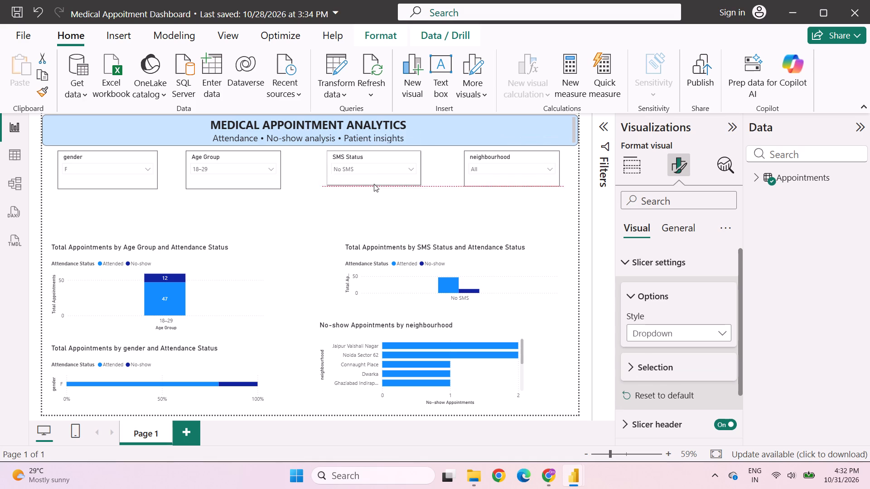
drag(374, 184, 375, 179)
click(525, 156)
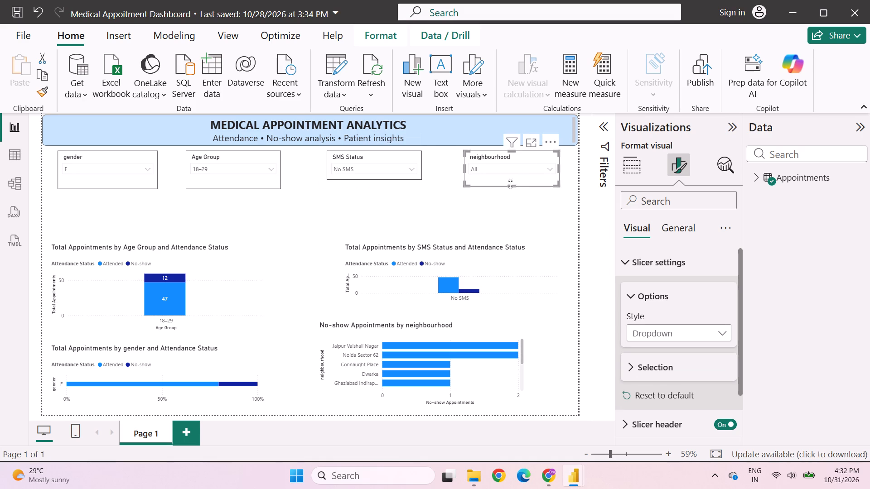
drag(510, 186, 511, 175)
click(229, 151)
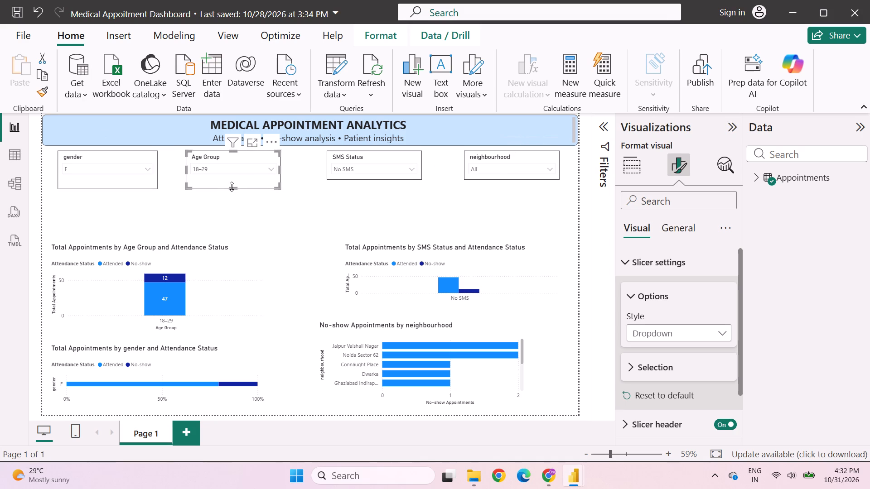
drag(232, 187, 232, 175)
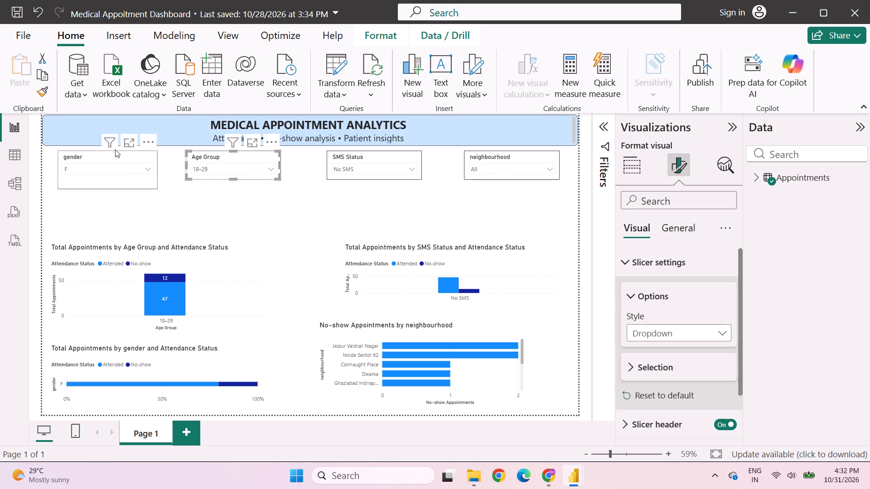
Shorten the gender slicer from below to match the height of the other three slicers, leaving no visual selected.
click(115, 149)
click(82, 187)
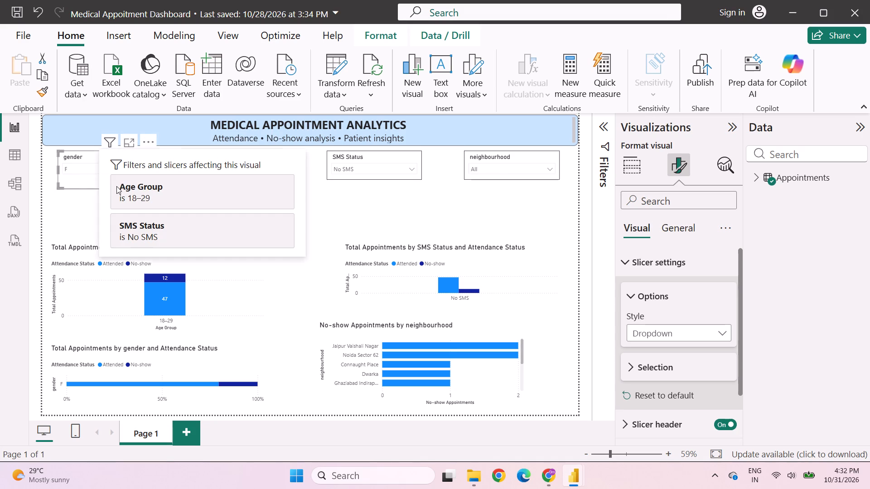
click(77, 208)
click(77, 178)
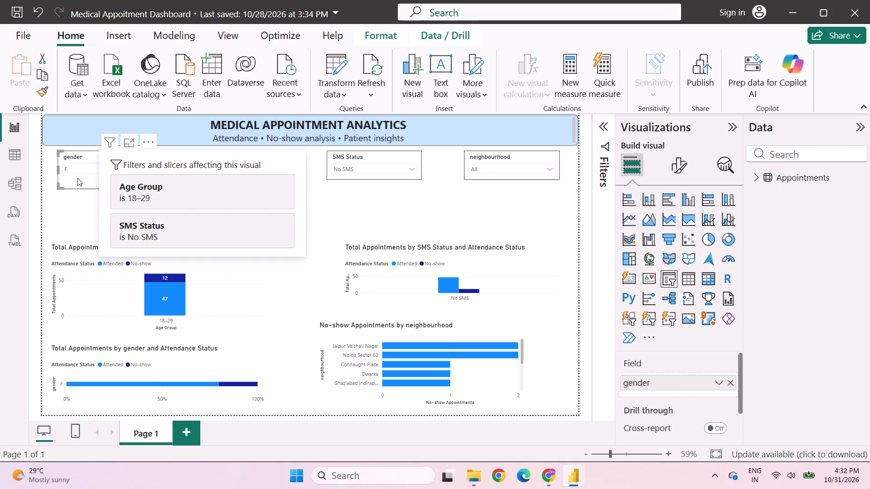
click(91, 215)
click(115, 174)
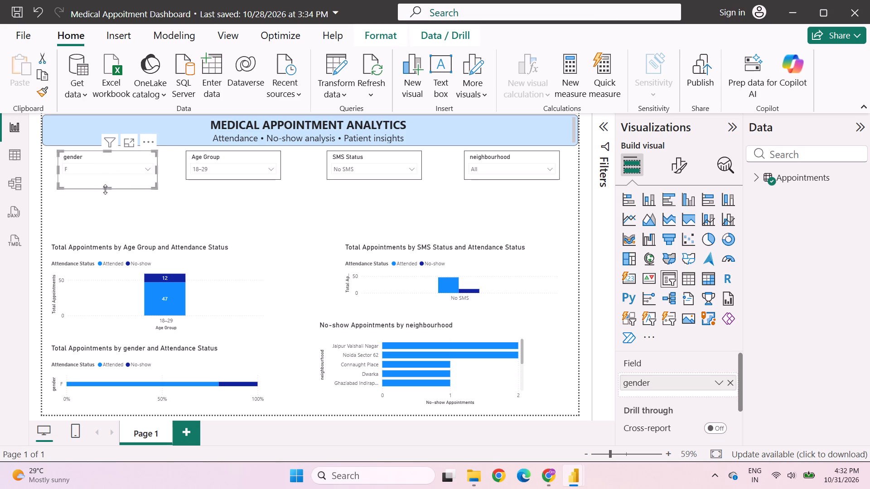
drag(105, 189, 108, 179)
click(199, 198)
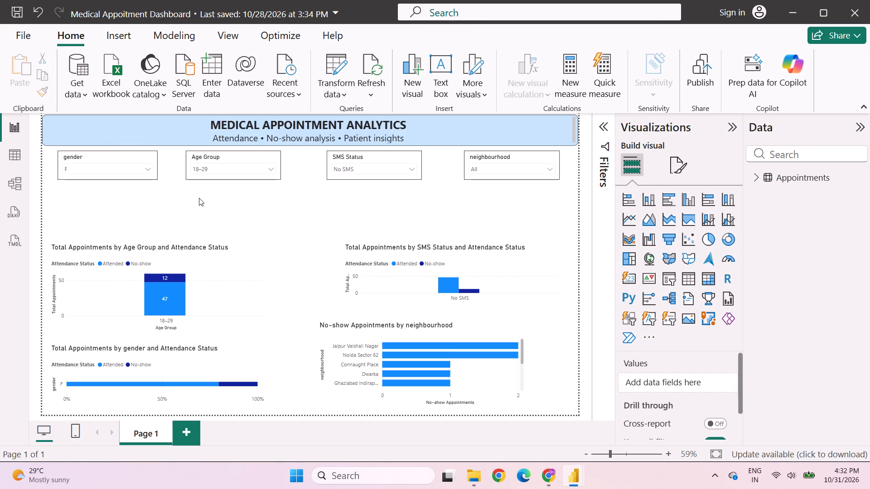
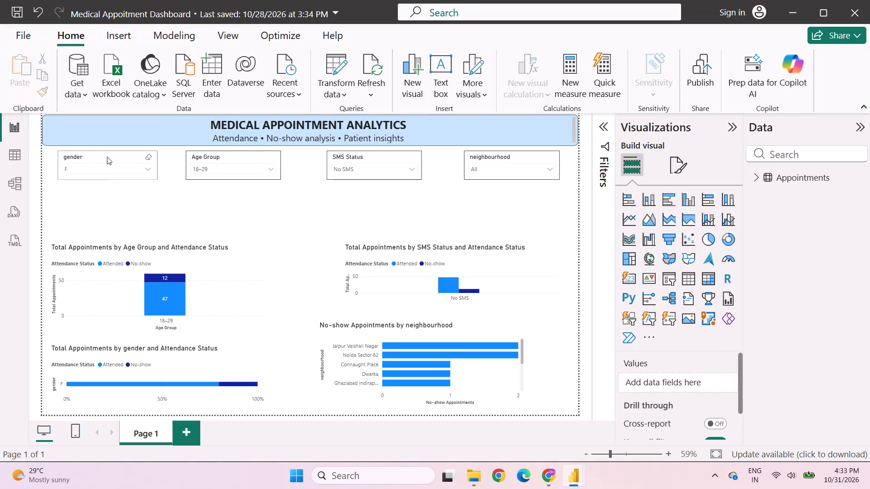
In Edge, close Copyright.pdf, 1.pdf and the PDF tab before them, and view the Covid-19 Status in India dashboard as a layout reference.
click(107, 157)
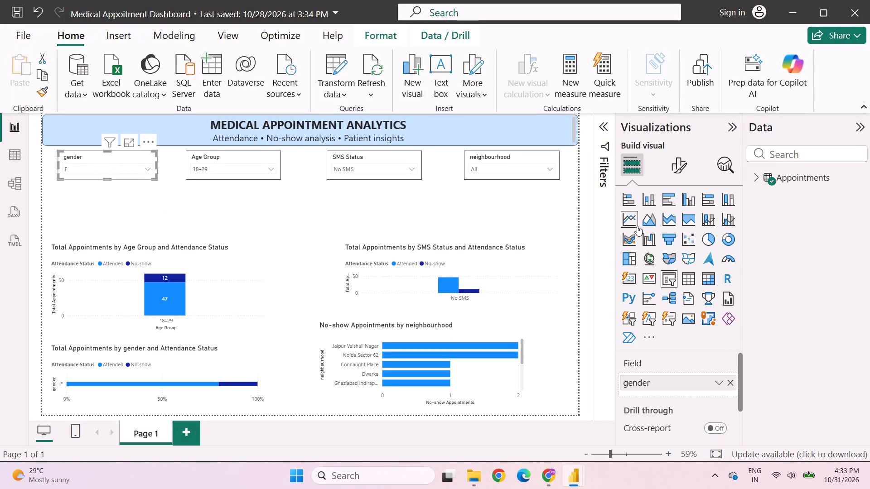
click(681, 154)
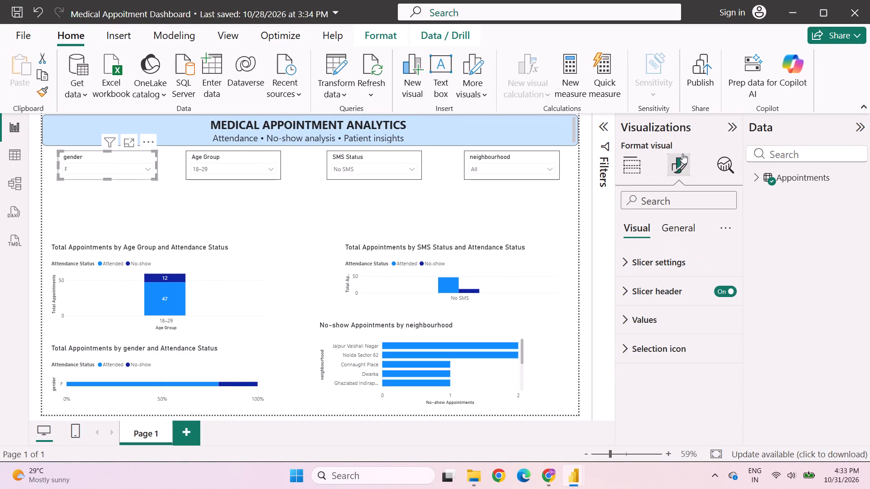
click(522, 479)
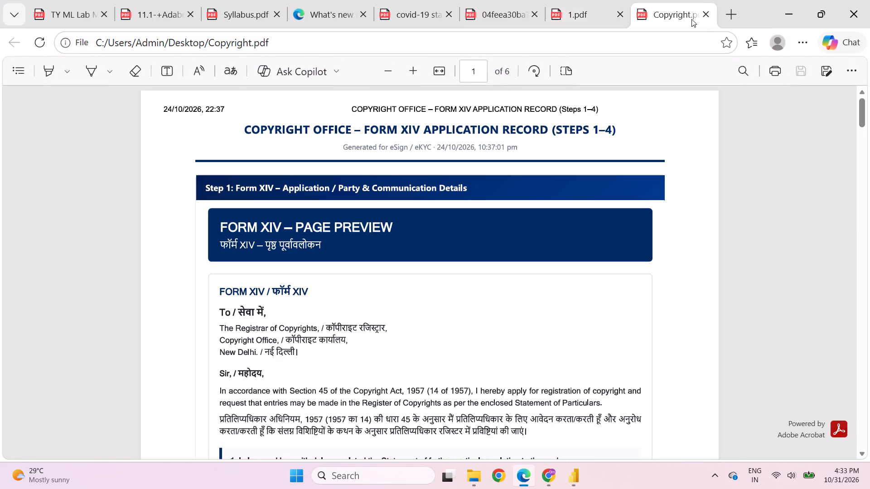
click(706, 15)
click(710, 12)
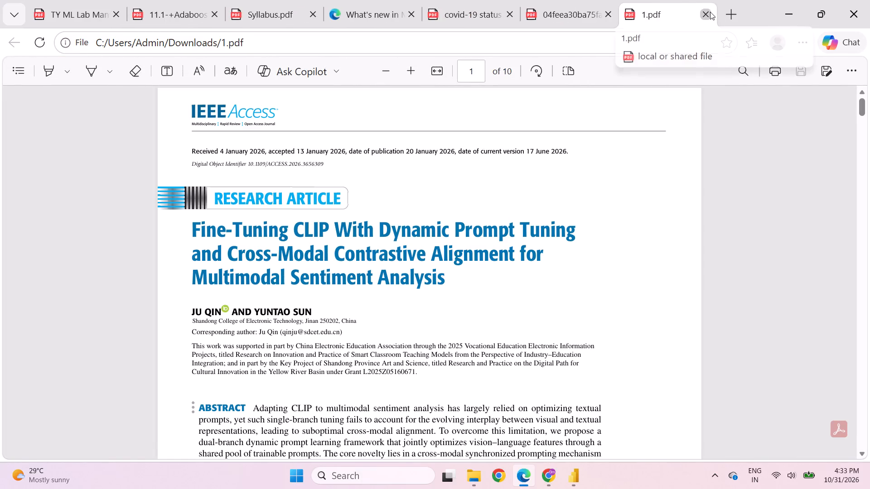
click(706, 14)
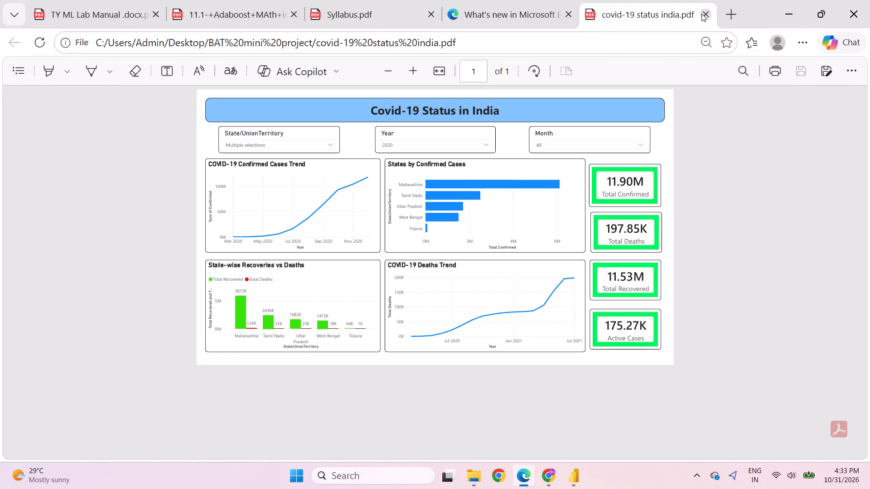
scroll(400, 210, up, 3)
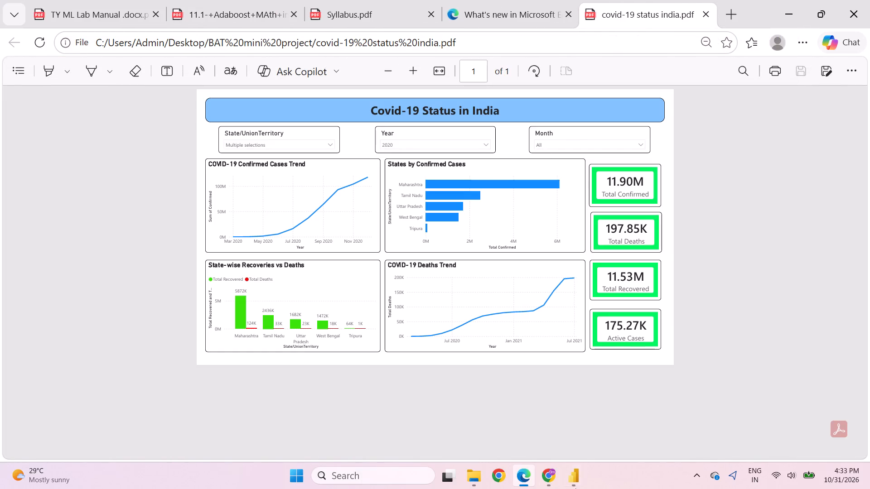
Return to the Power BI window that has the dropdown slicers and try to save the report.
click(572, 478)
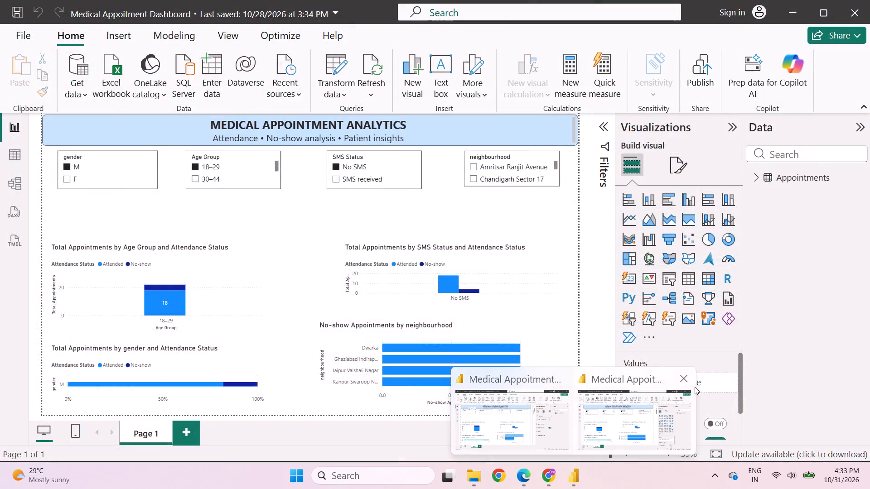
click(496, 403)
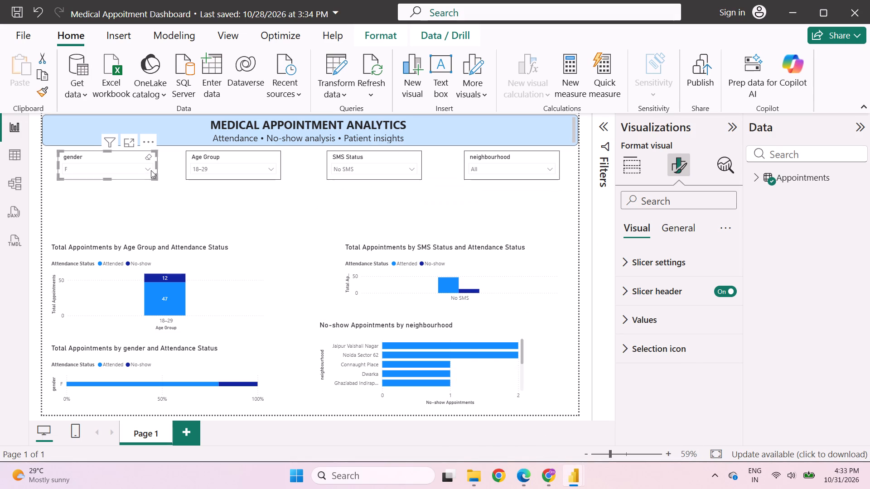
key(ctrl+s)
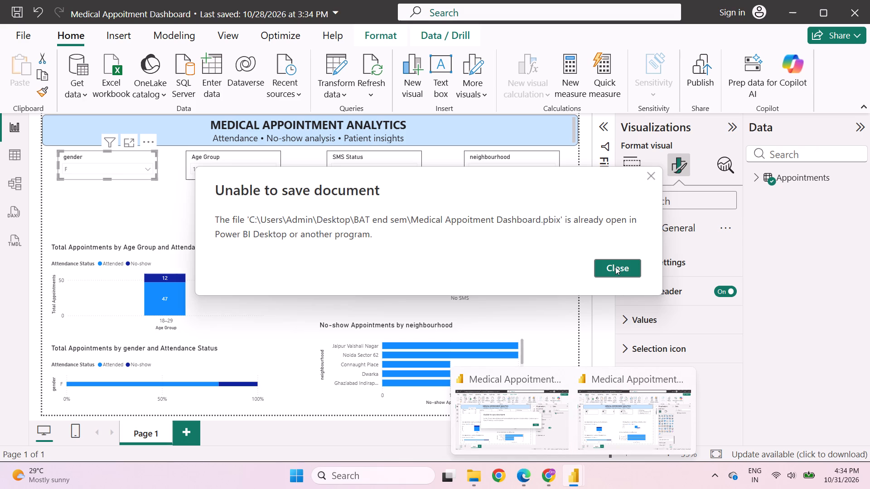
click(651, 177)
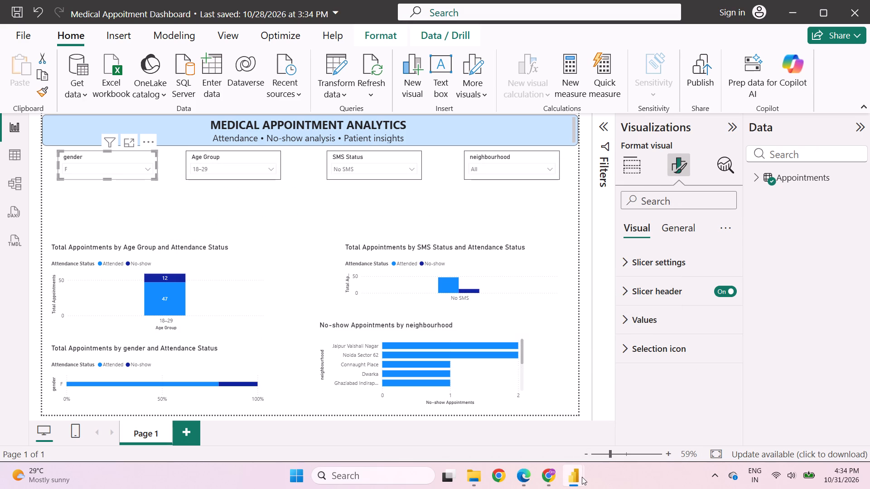
Close the duplicate Power BI window of the same report that still has the list-style slicers.
click(582, 477)
click(664, 403)
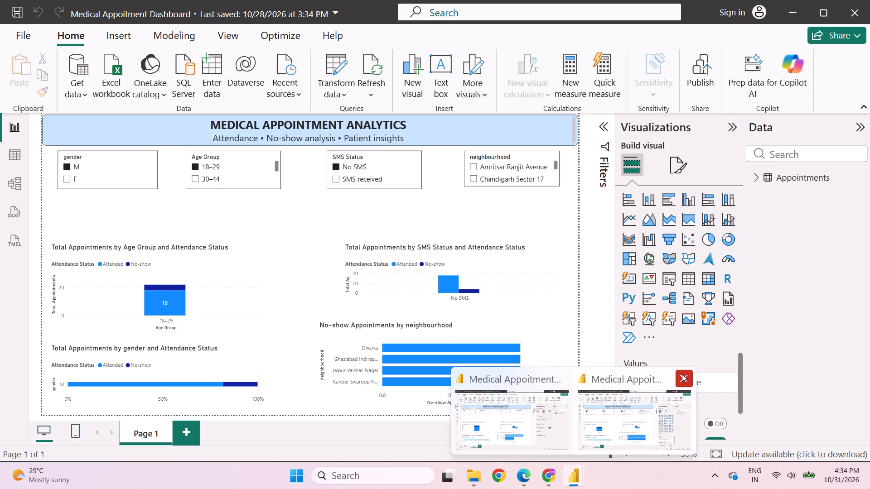
click(682, 374)
click(430, 194)
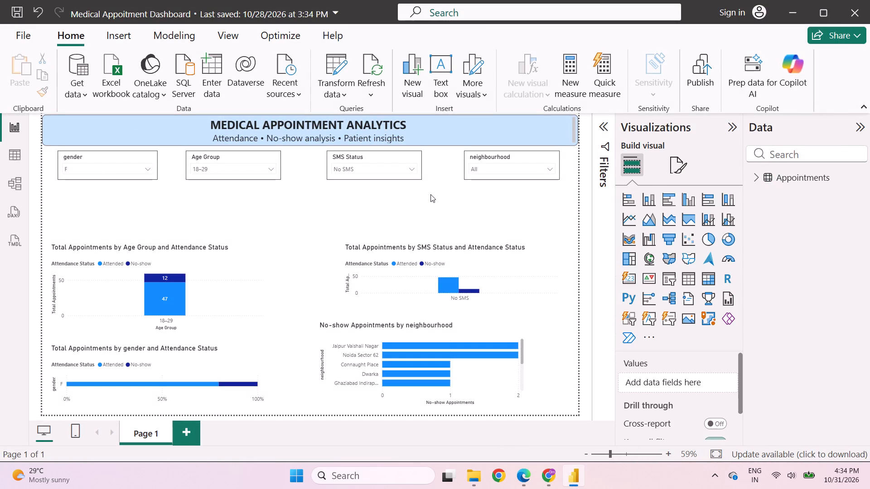
Retitle the gender slicer's header as Gender and make it bold at font size 13.
click(116, 160)
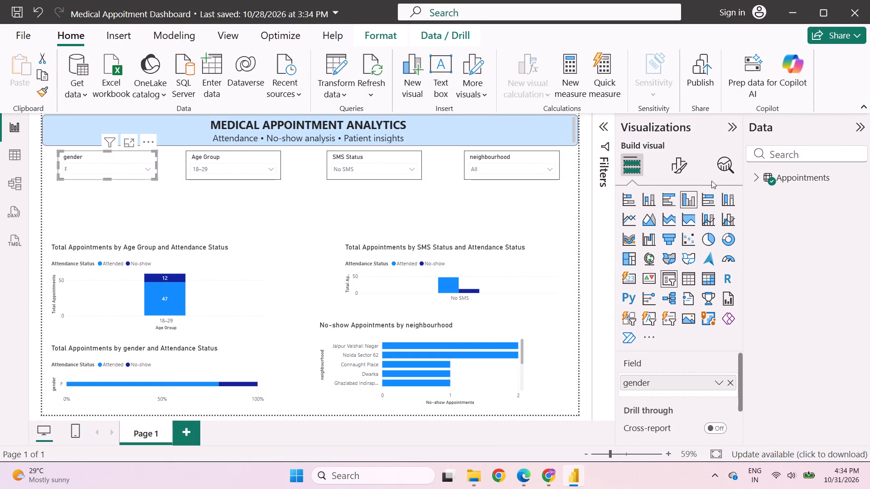
click(677, 159)
click(646, 244)
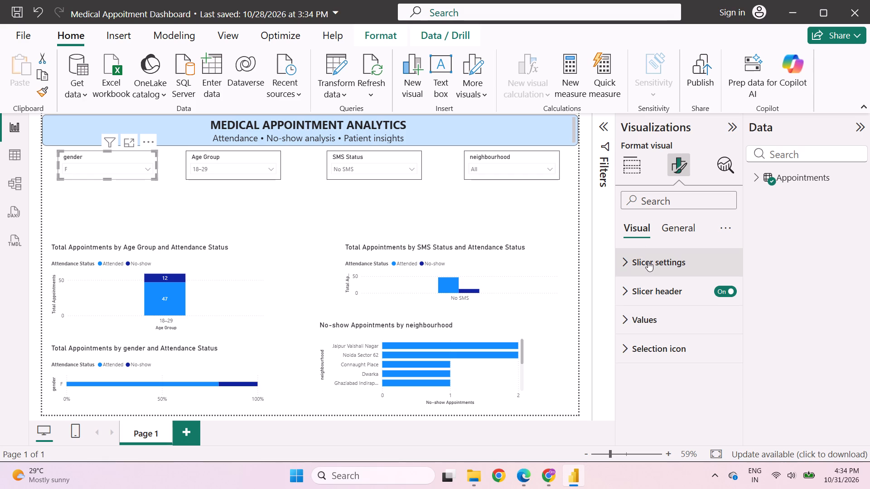
click(648, 261)
click(648, 261)
click(658, 290)
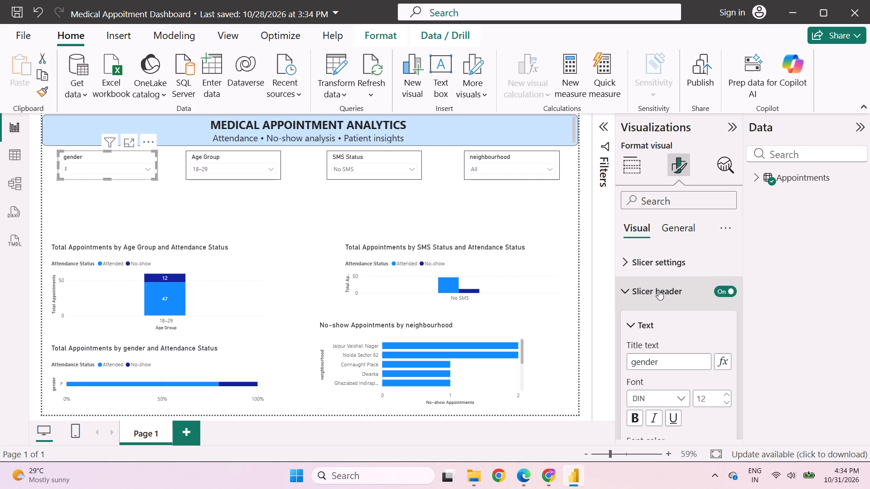
drag(674, 362, 599, 370)
key(BackSpace)
text(Gen)
text(der)
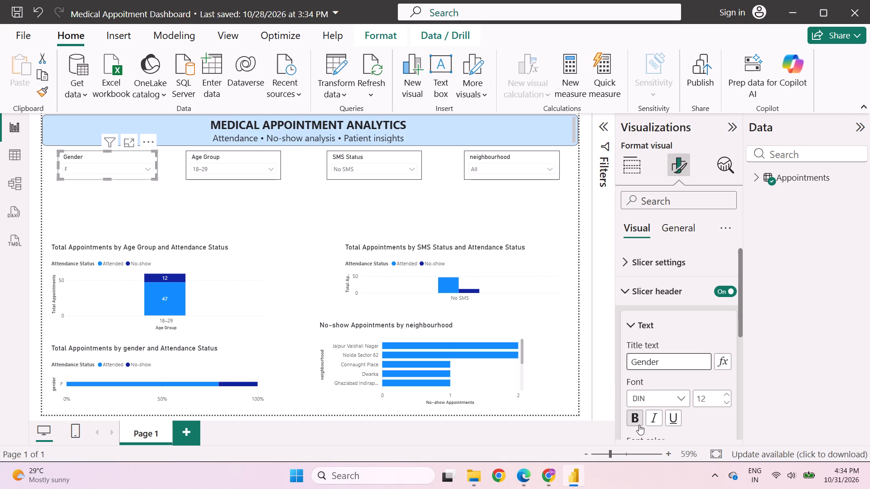
click(635, 421)
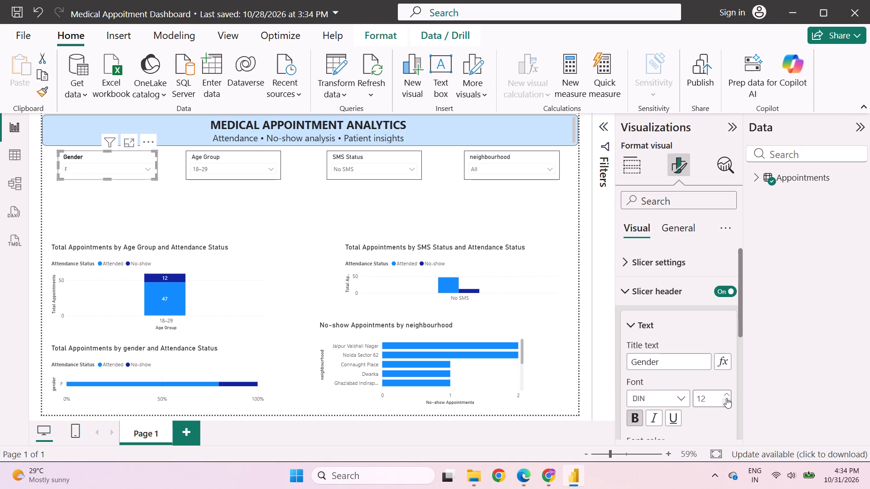
click(726, 393)
Make the Age Group and SMS Status slicer headers bold at font size 13 to match the Gender header.
click(227, 155)
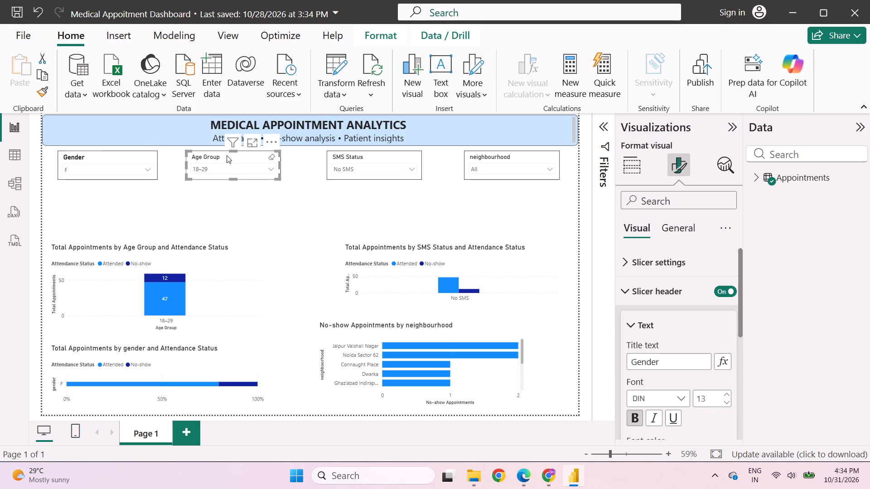
drag(676, 362, 555, 371)
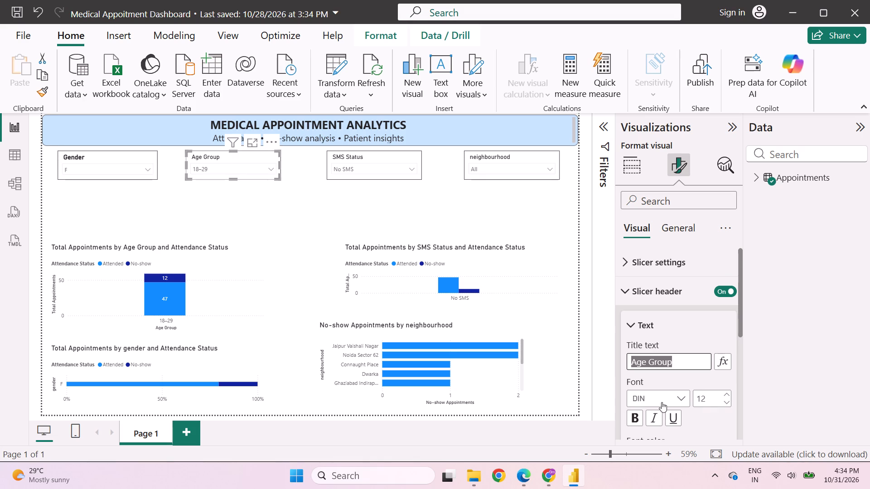
click(634, 416)
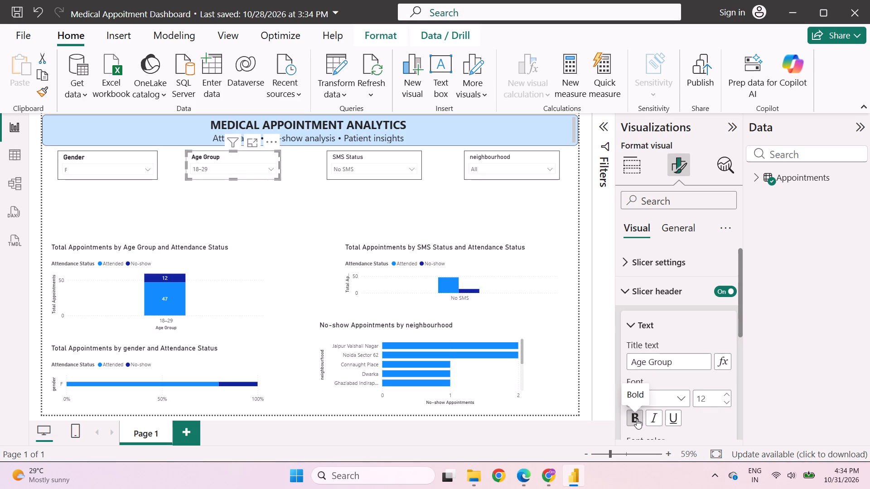
click(726, 394)
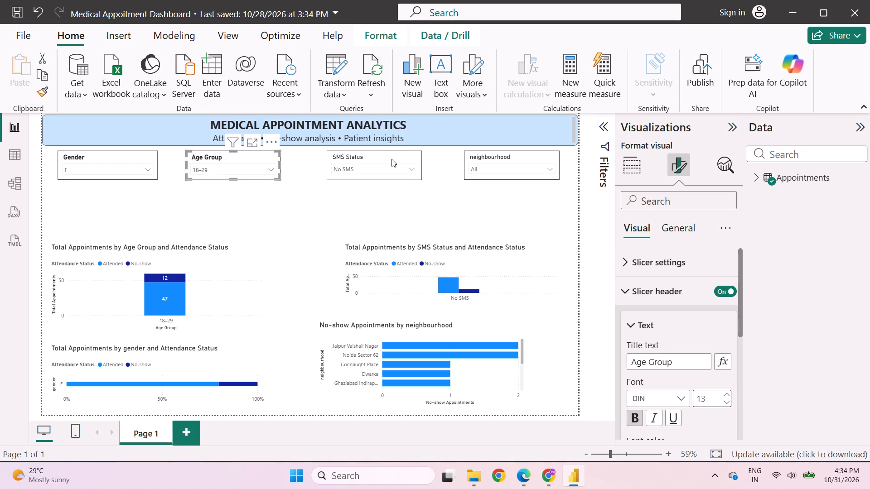
click(391, 159)
click(727, 393)
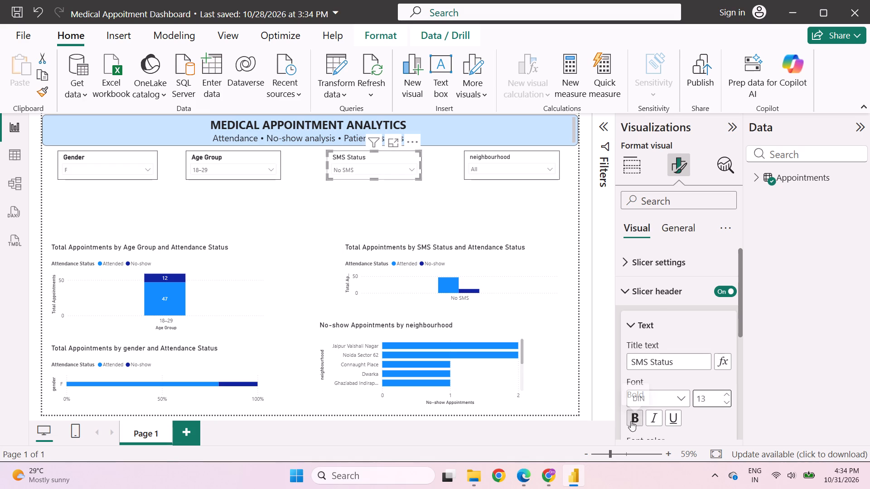
click(638, 418)
Make the neighbourhood slicer's header bold at size 13 and retitle it Neighbourhood, leaving no visual selected.
click(518, 158)
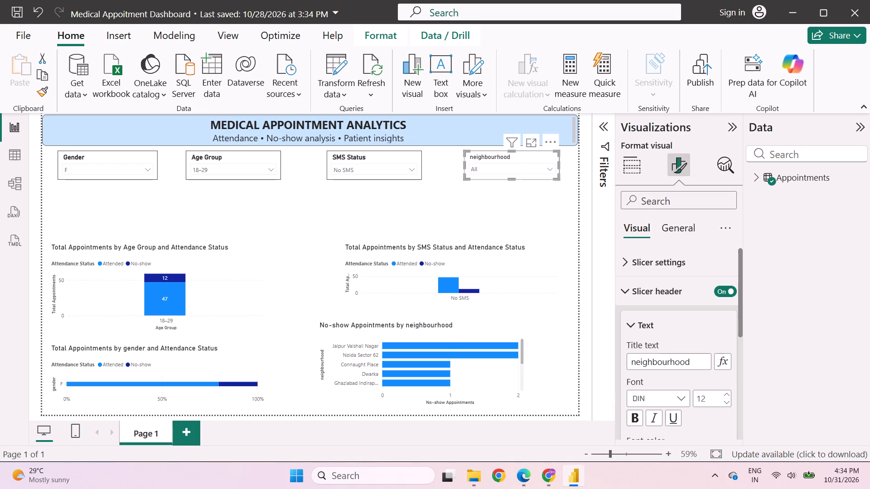
click(635, 425)
click(729, 392)
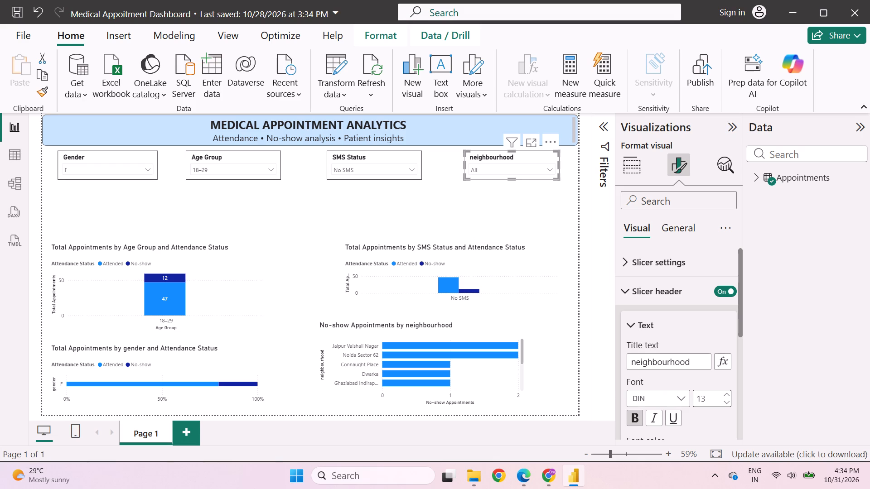
click(636, 360)
key(BackSpace)
key(shift+n)
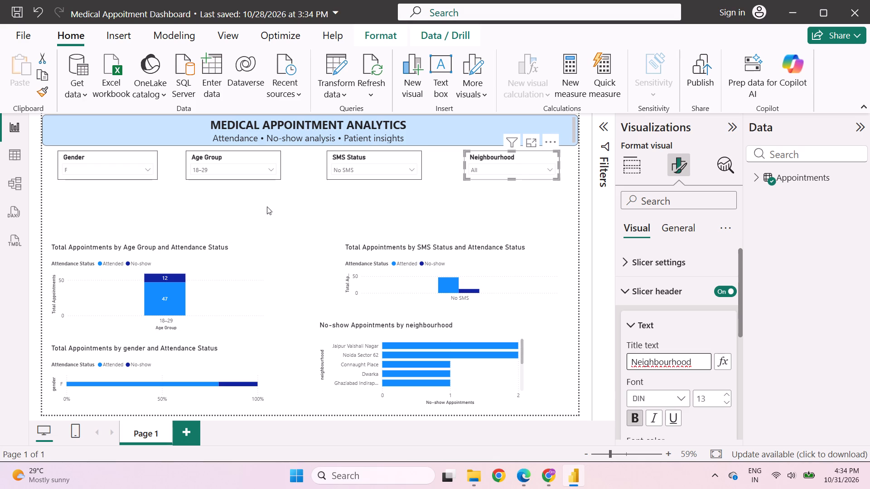
click(314, 196)
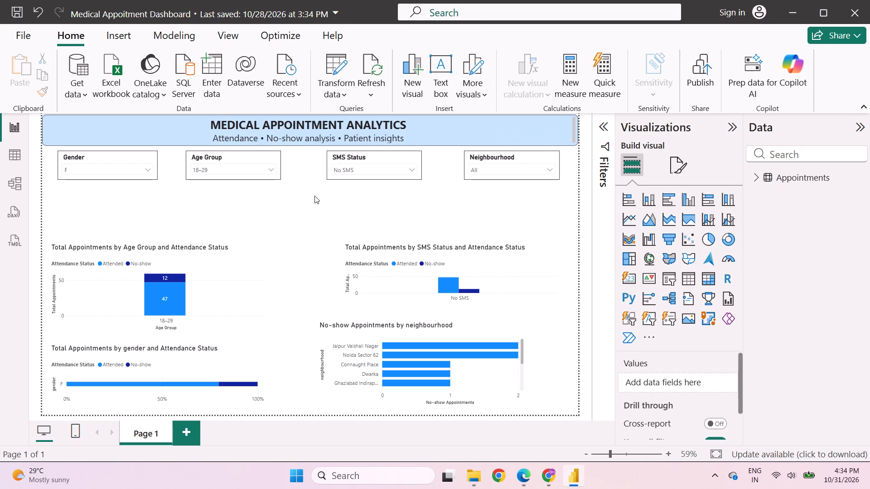
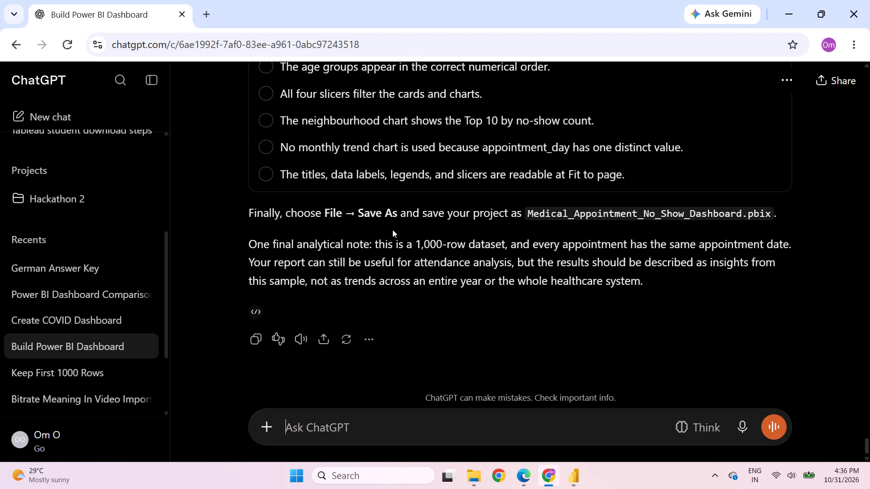
scroll(392, 230, down, 4)
scroll(392, 230, up, 19)
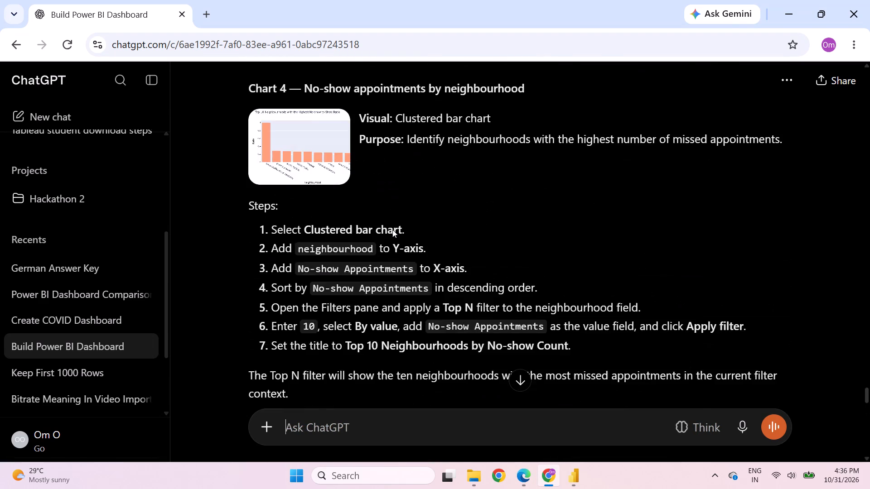
scroll(392, 230, up, 19)
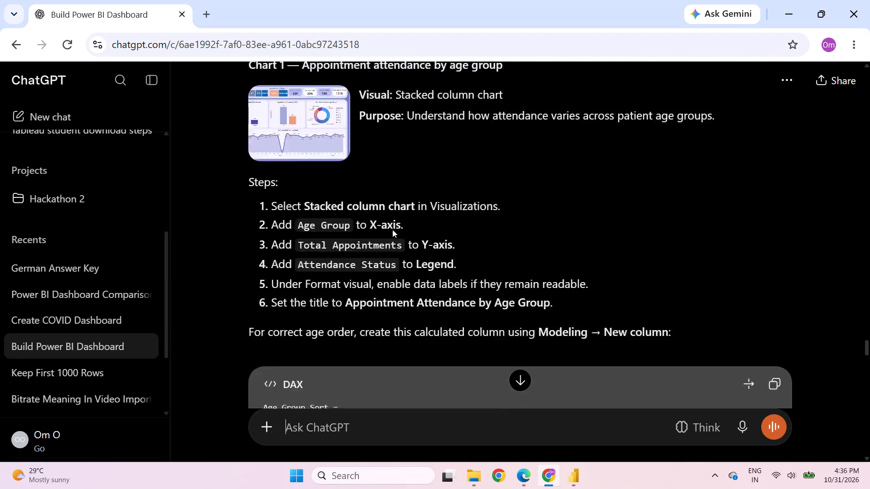
scroll(392, 230, up, 15)
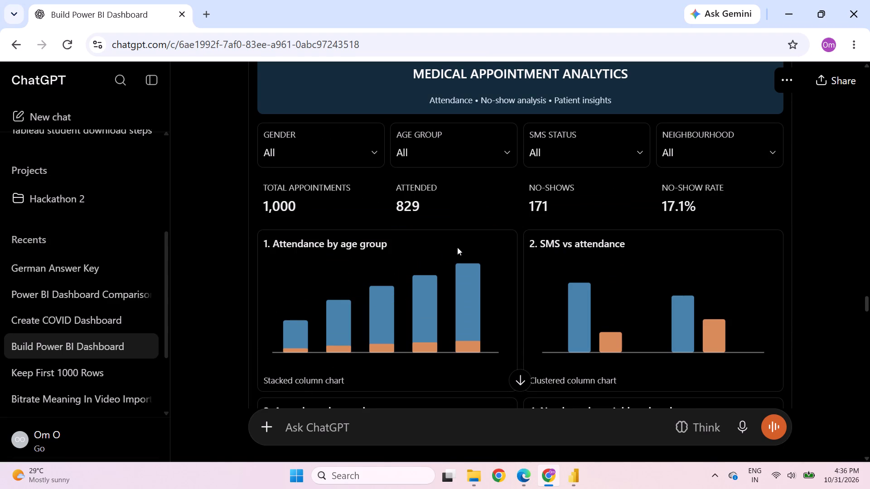
Return to the Power BI report and add a Card visual showing the Total Appointments measure.
click(573, 482)
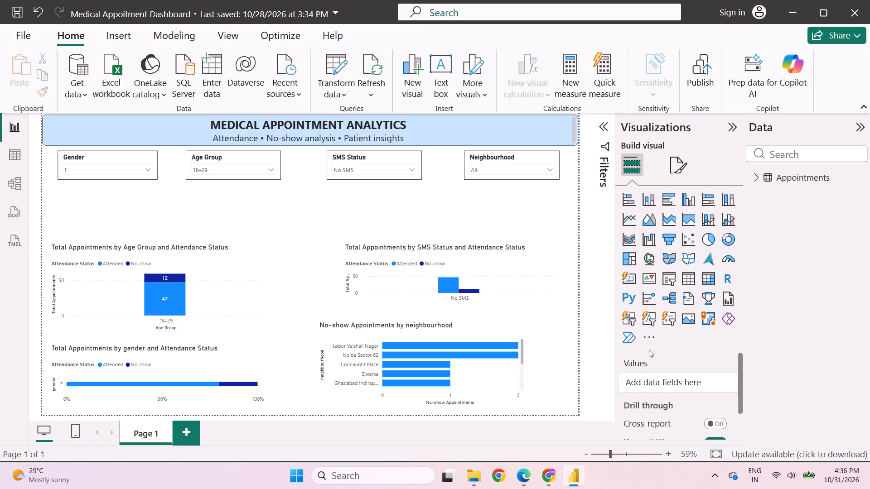
click(431, 197)
click(520, 160)
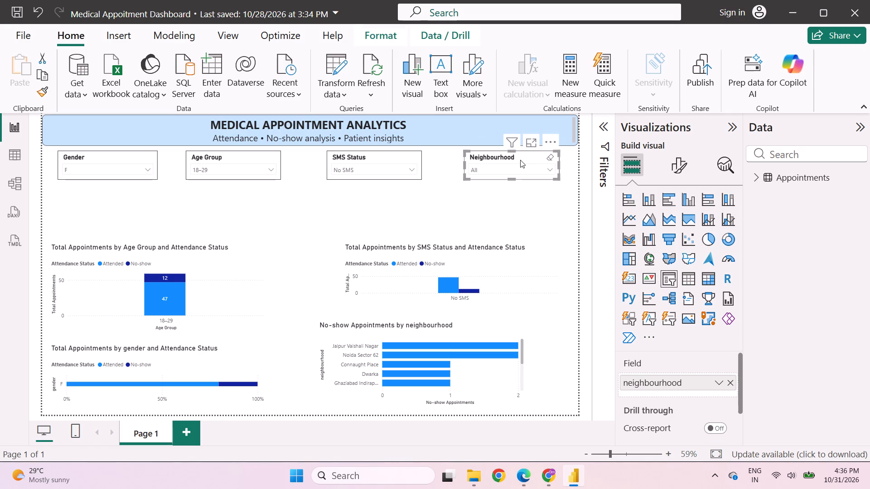
click(523, 197)
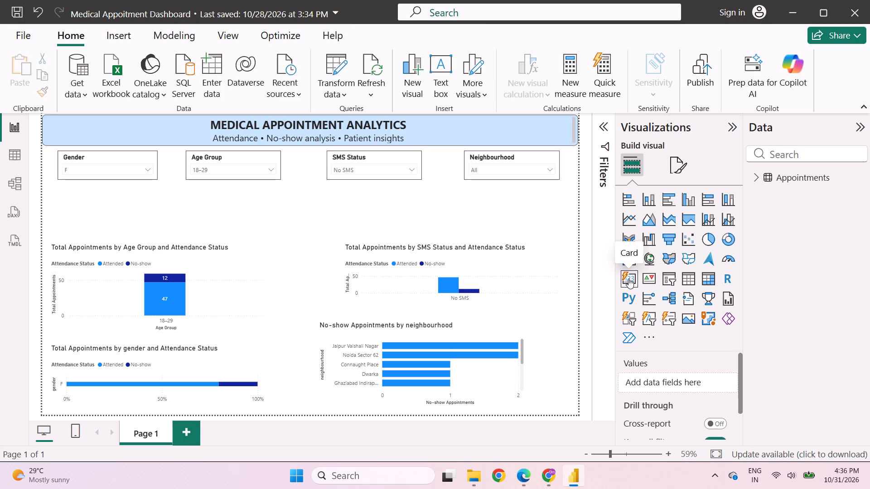
click(628, 278)
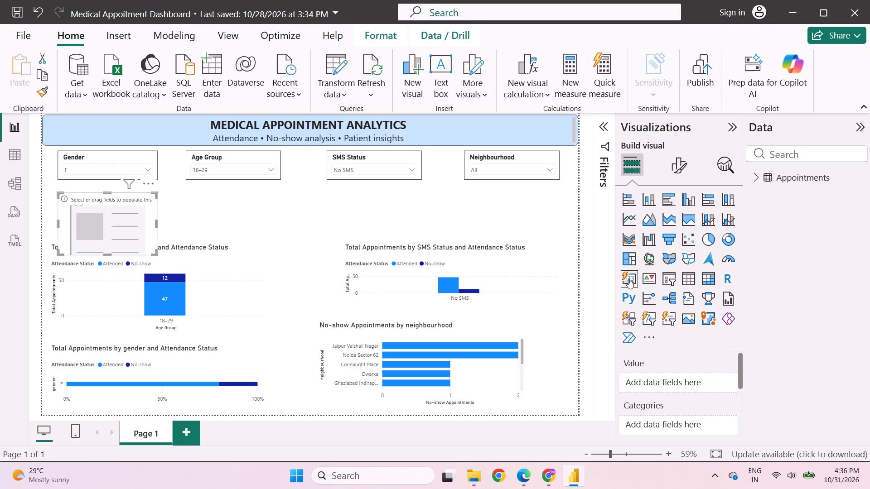
click(756, 178)
scroll(821, 310, down, 1)
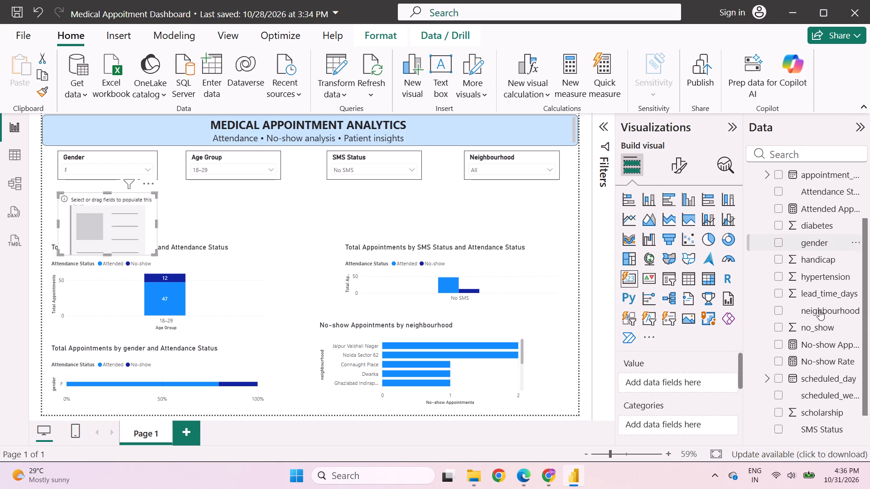
scroll(818, 310, down, 6)
click(781, 431)
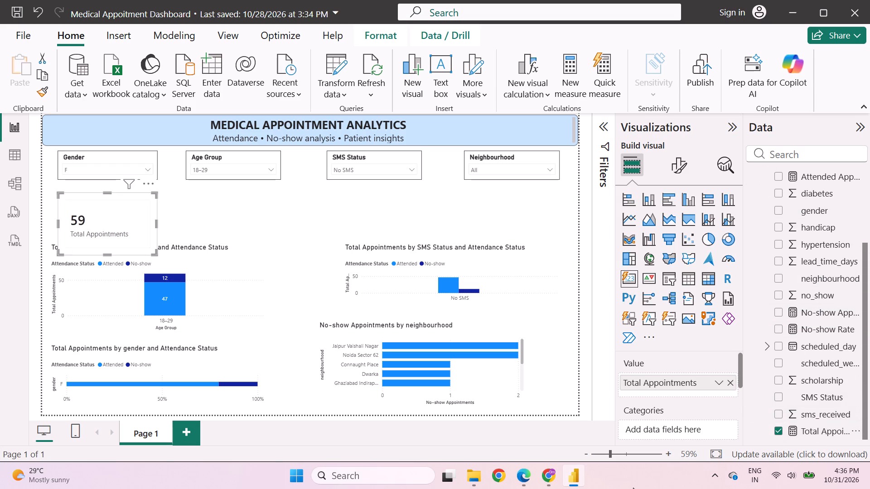
Check the Covid-19 dashboard's card placement, then shrink the Total Appointments card and place it beneath the Neighbourhood slicer.
click(530, 474)
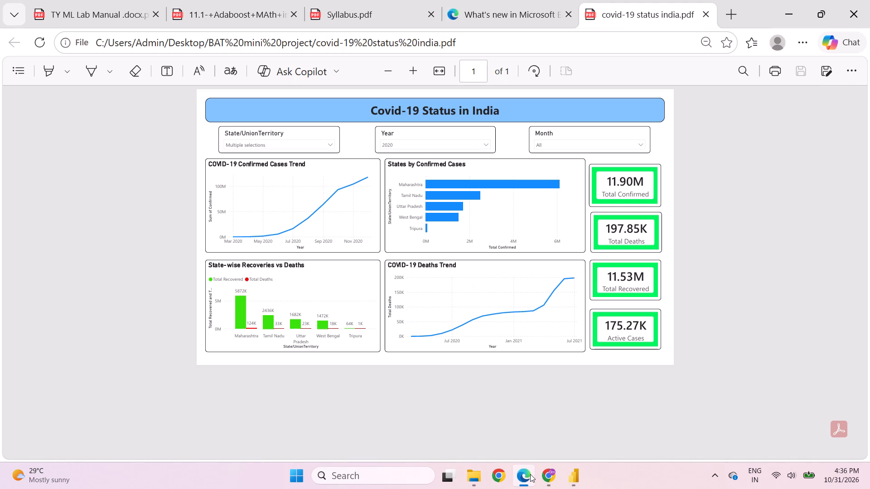
click(578, 476)
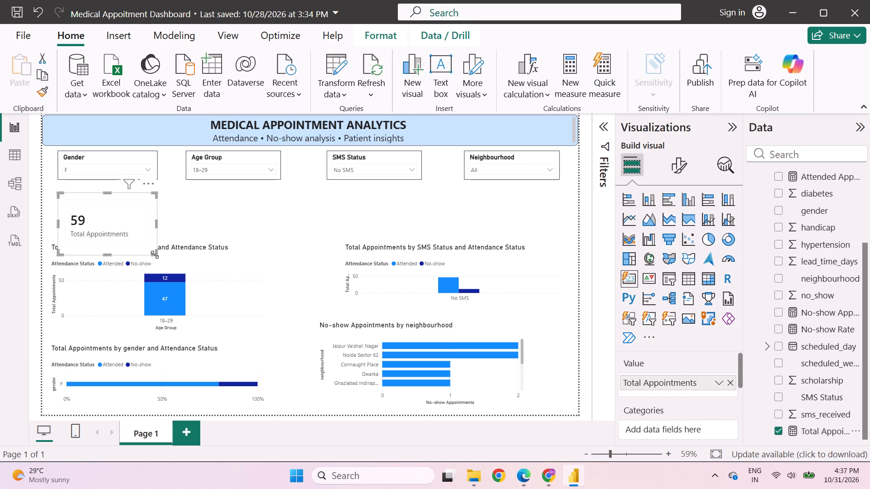
drag(155, 254, 135, 240)
drag(104, 202, 168, 196)
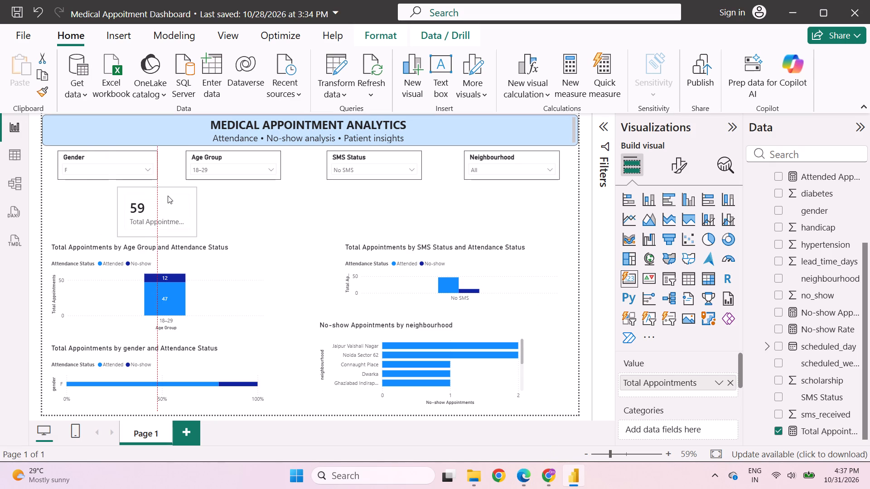
drag(168, 196, 103, 193)
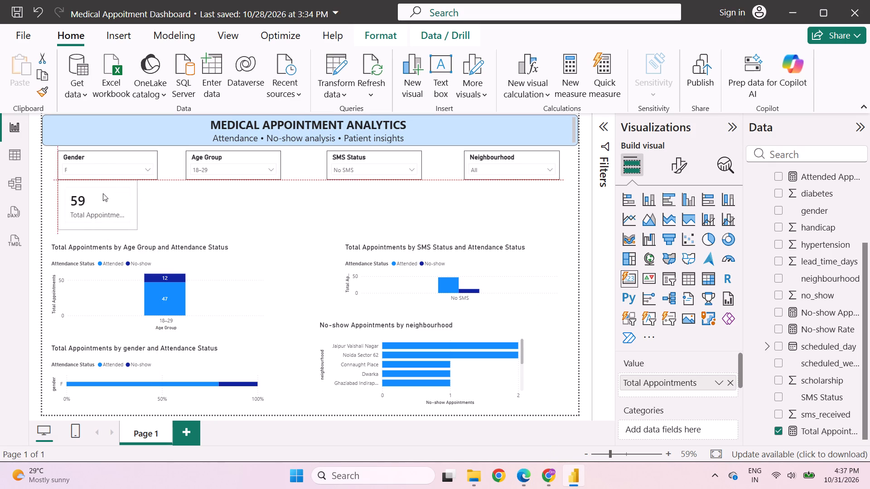
drag(103, 193, 116, 198)
drag(147, 216, 150, 212)
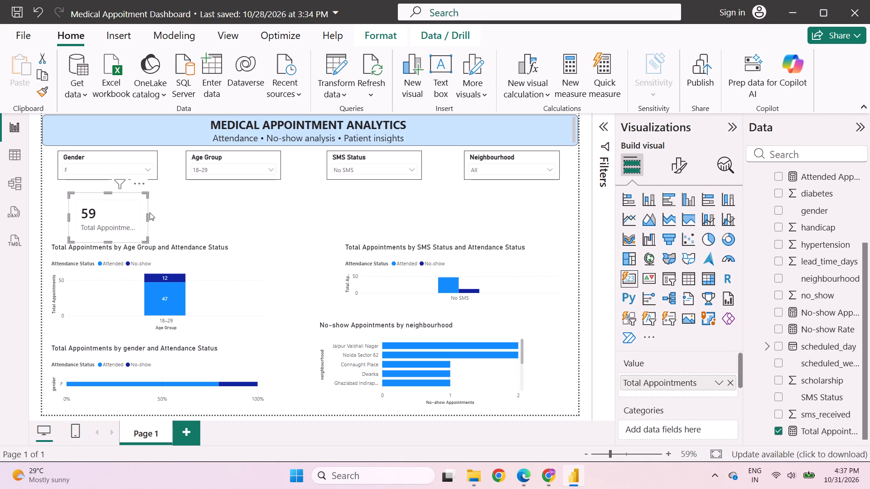
drag(150, 212, 156, 209)
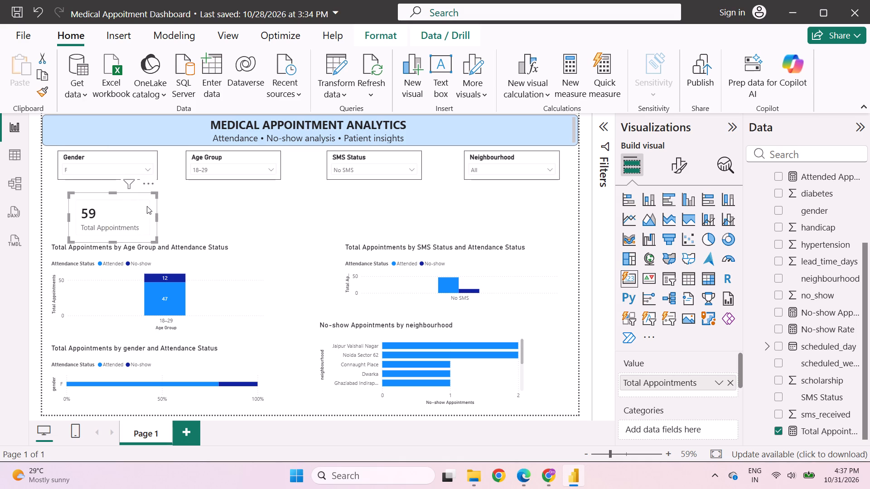
drag(122, 201, 123, 201)
drag(123, 201, 541, 196)
Move the age group attendance chart up to sit just below the Gender and Age Group slicers.
click(202, 257)
drag(193, 254, 190, 249)
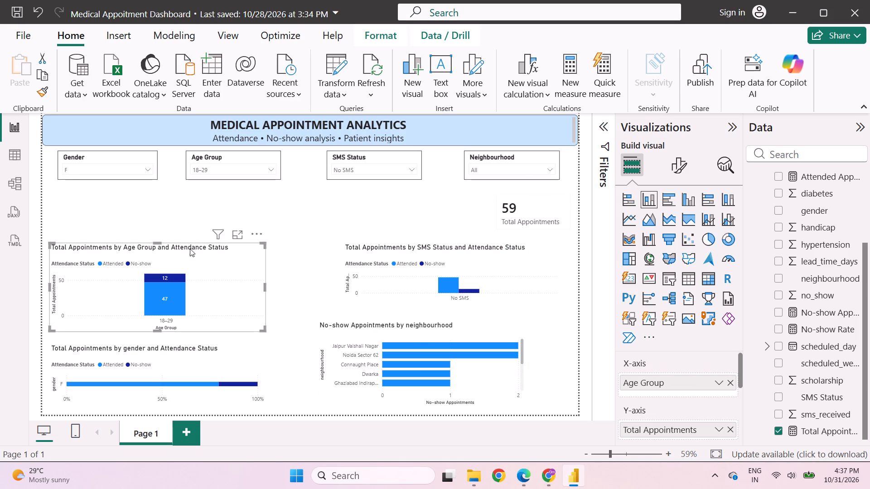
drag(190, 249, 194, 204)
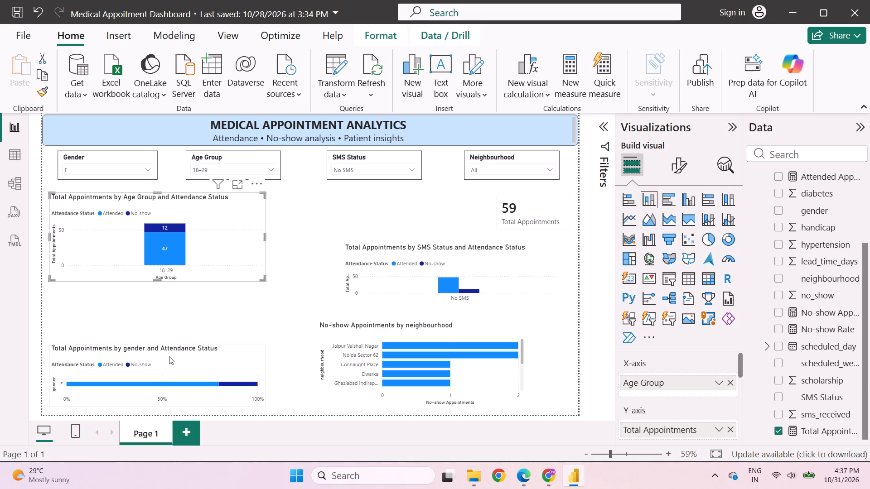
Make the gender attendance chart taller by extending its top edge up toward the age group chart.
click(169, 356)
drag(159, 344, 156, 312)
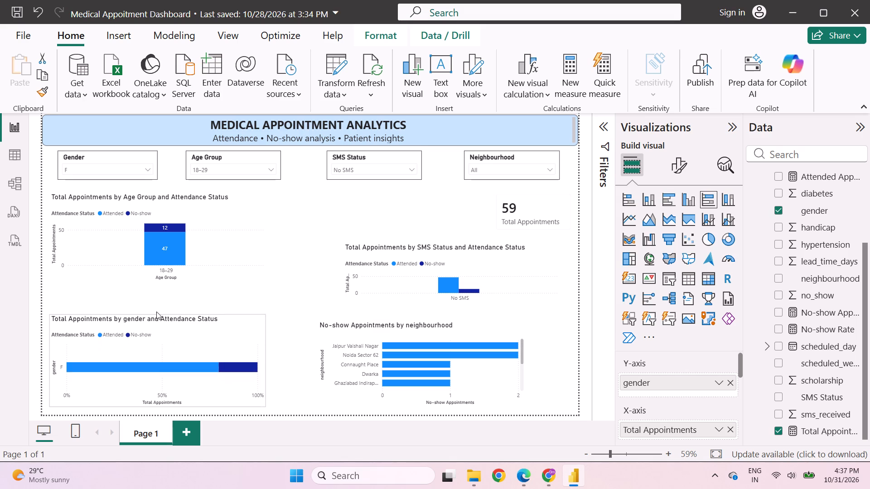
drag(156, 312, 156, 308)
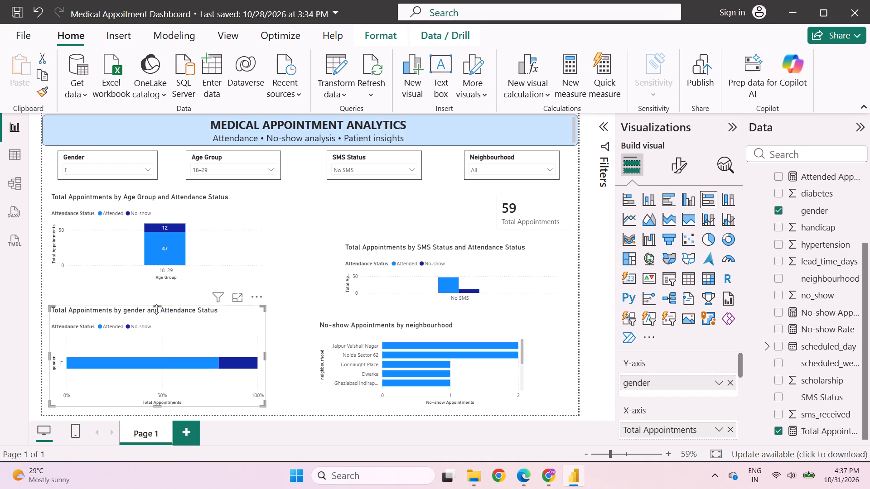
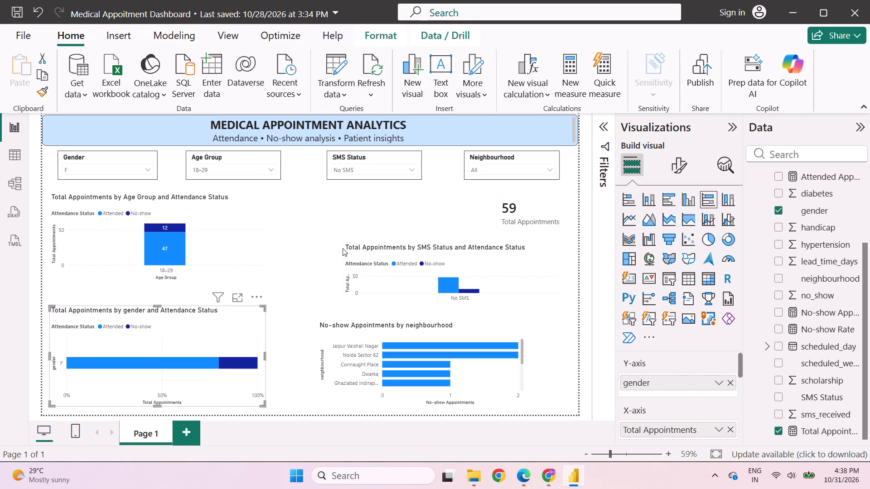
Turn on the visual border for the age group attendance chart.
click(228, 235)
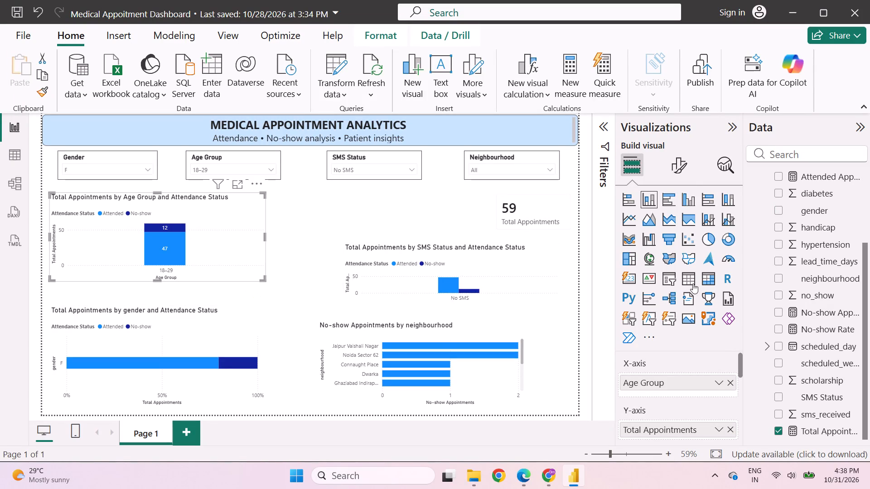
click(682, 164)
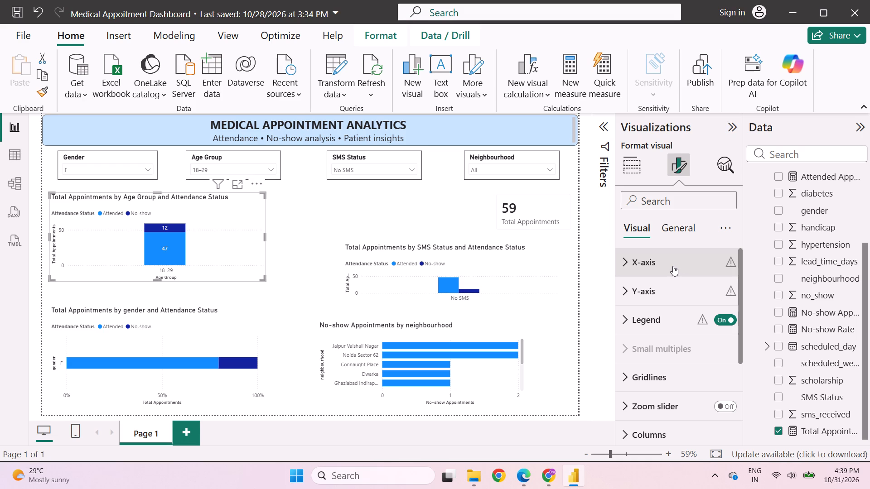
click(674, 228)
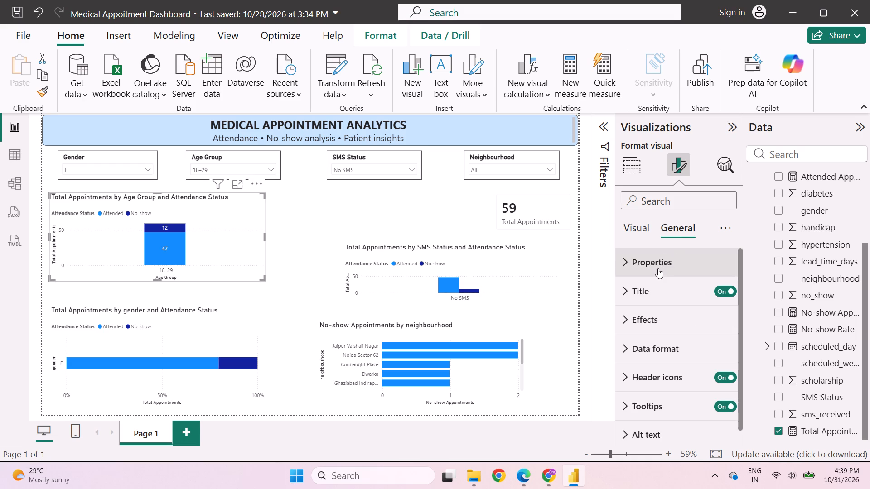
click(658, 268)
scroll(657, 264, down, 1)
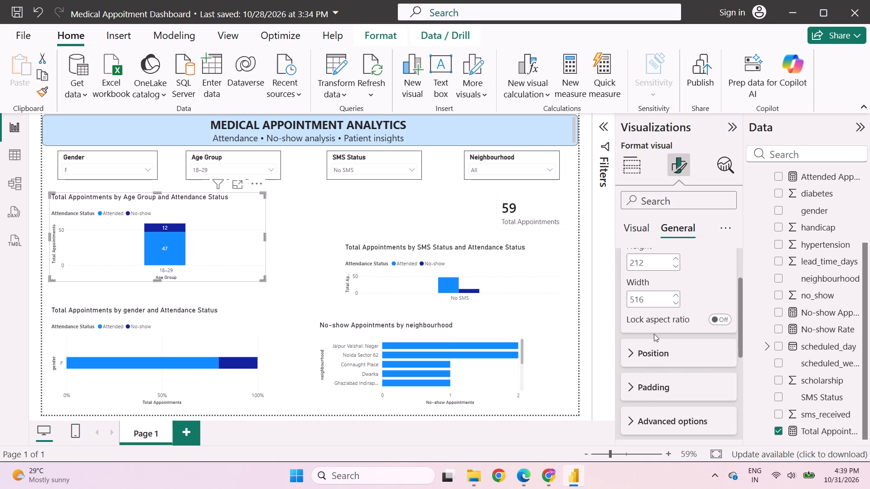
click(643, 355)
scroll(643, 351, down, 2)
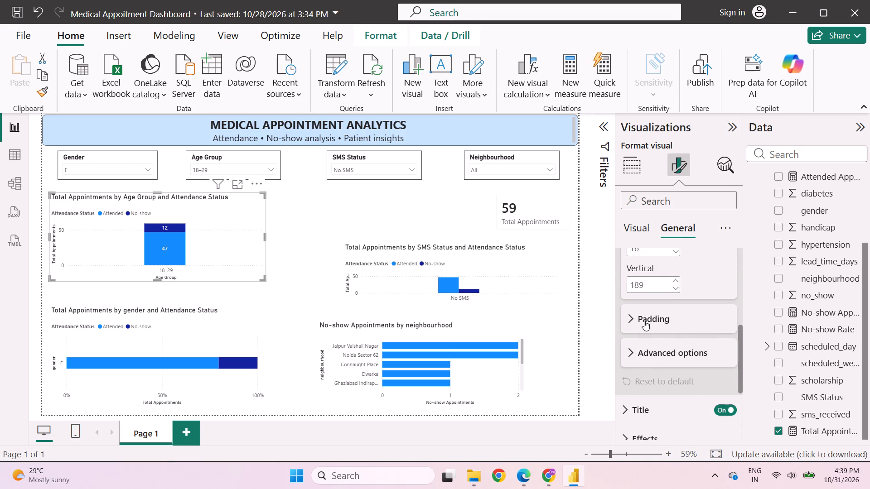
click(644, 321)
scroll(644, 321, down, 2)
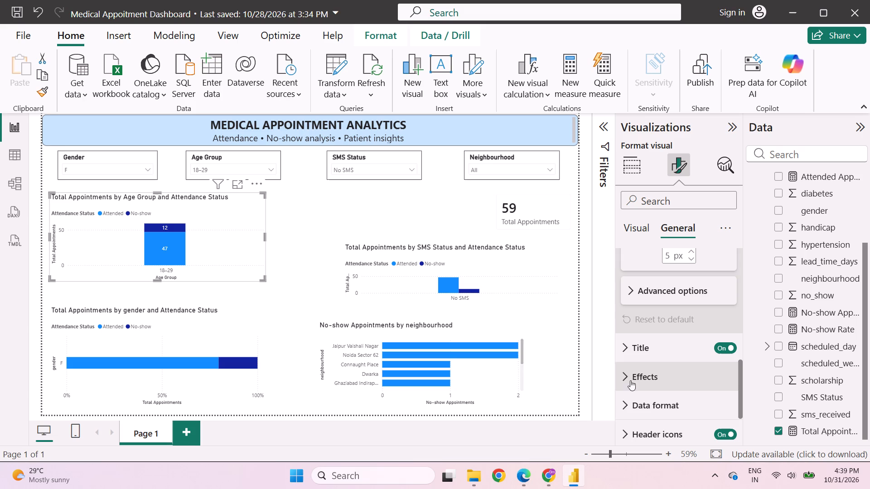
click(636, 353)
click(637, 344)
scroll(637, 344, down, 3)
scroll(637, 345, up, 1)
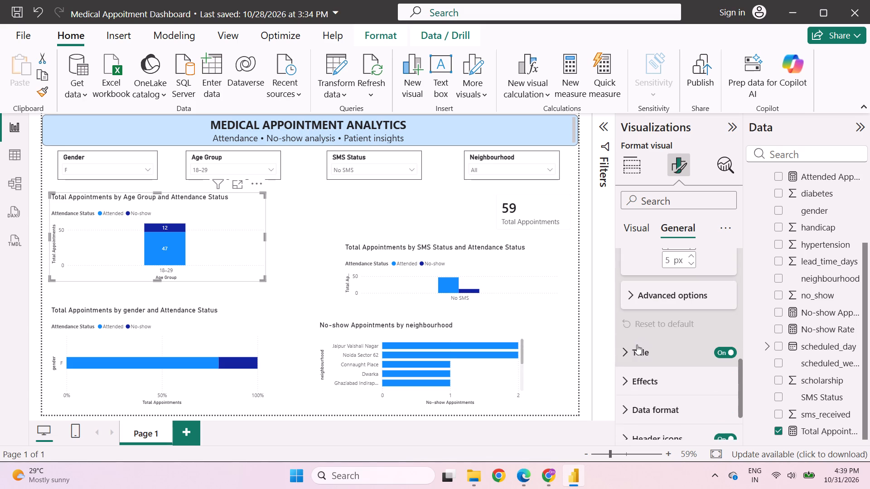
click(652, 386)
scroll(648, 375, down, 4)
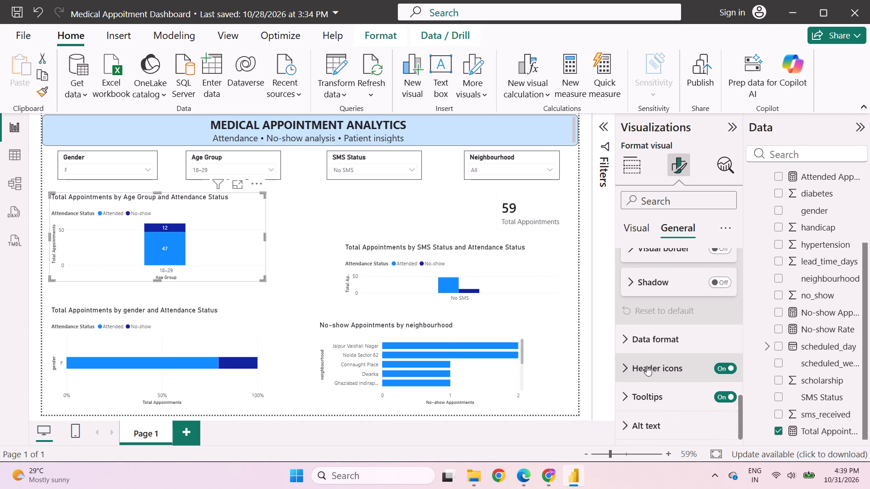
scroll(680, 275, up, 1)
click(716, 321)
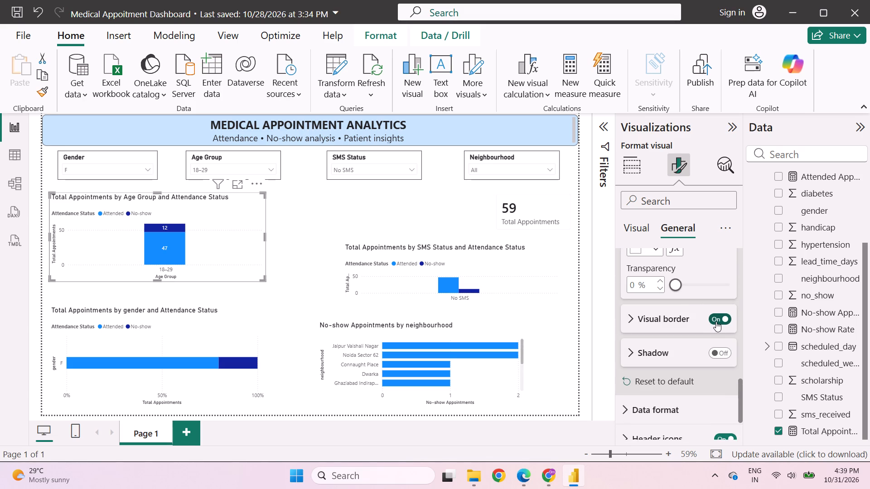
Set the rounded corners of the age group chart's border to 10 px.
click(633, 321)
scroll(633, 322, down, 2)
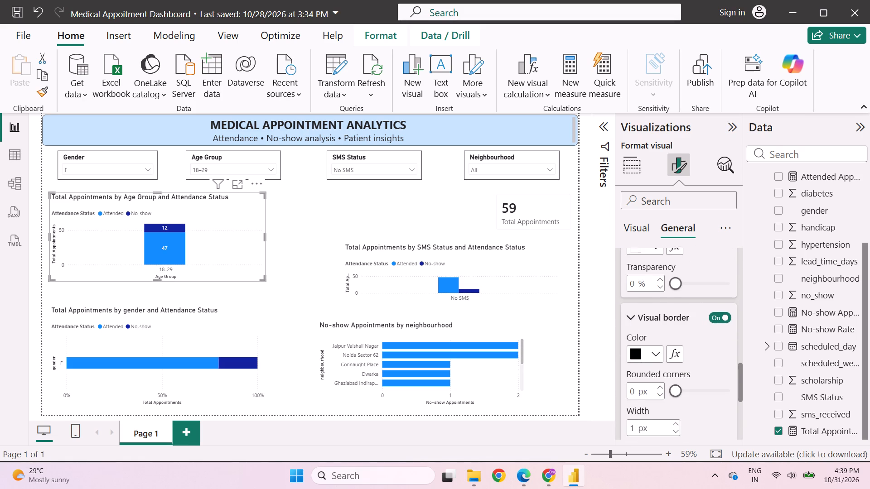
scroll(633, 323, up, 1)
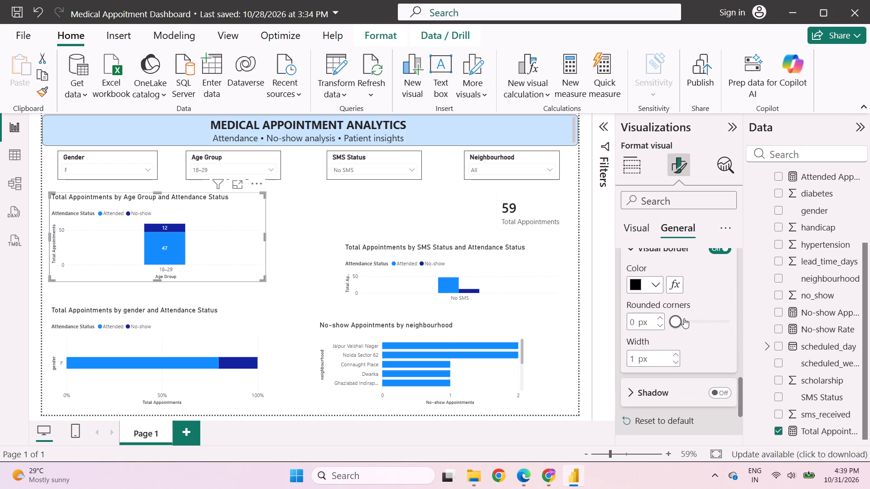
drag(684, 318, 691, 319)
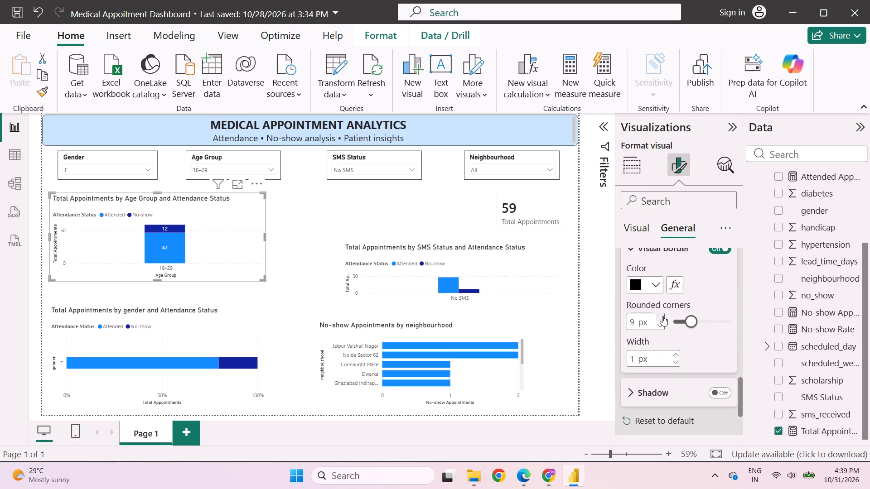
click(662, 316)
Add a visual border with 10 px rounded corners to the SMS Status attendance chart.
click(497, 255)
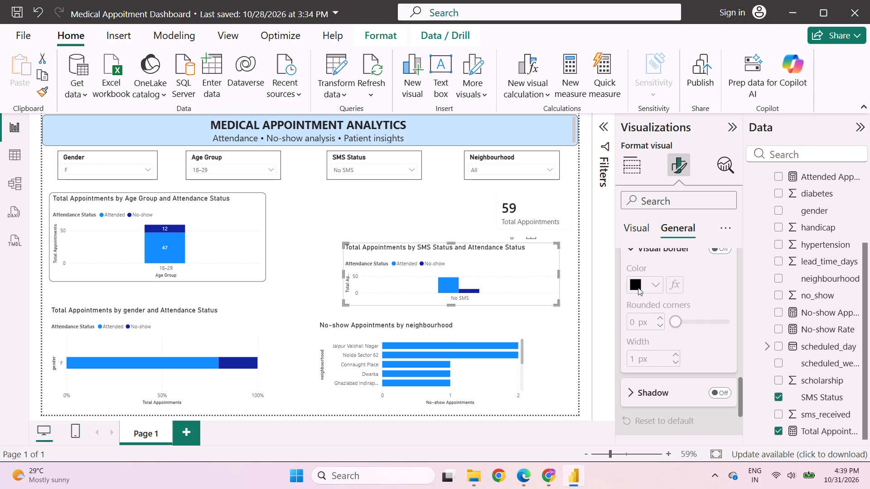
click(718, 249)
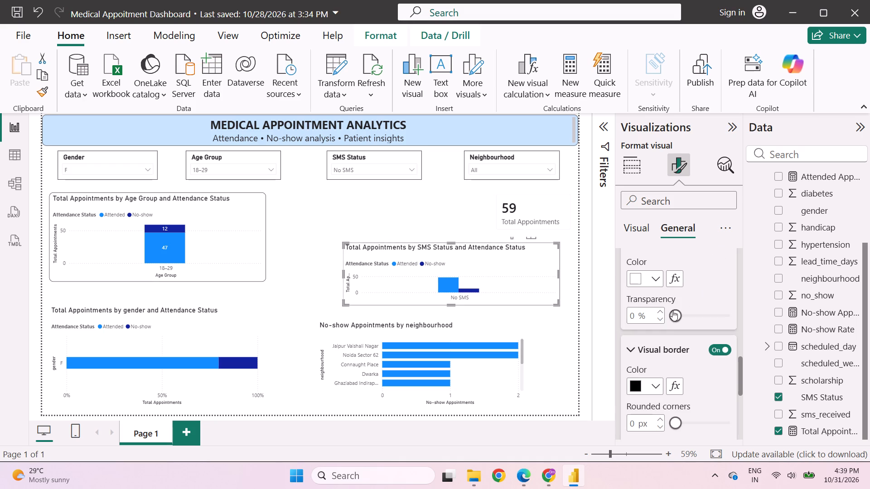
scroll(672, 350, down, 1)
click(693, 352)
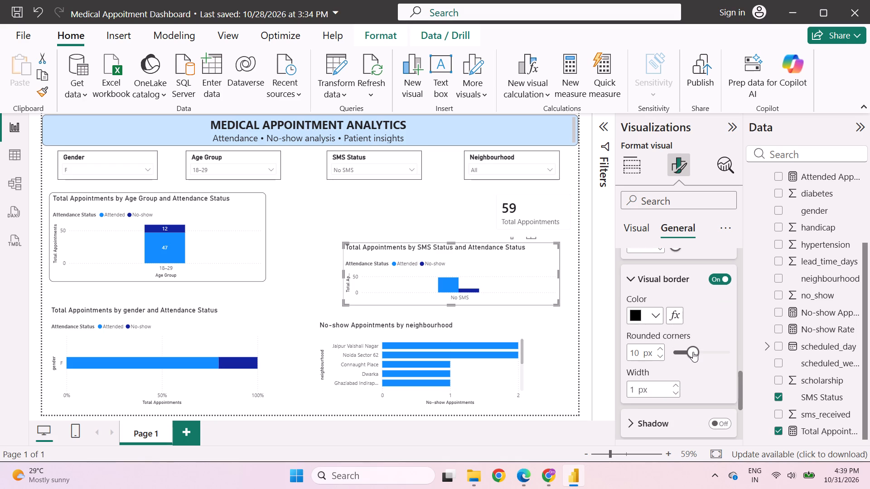
Add a visual border with 7 px rounded corners to the gender attendance chart.
click(231, 325)
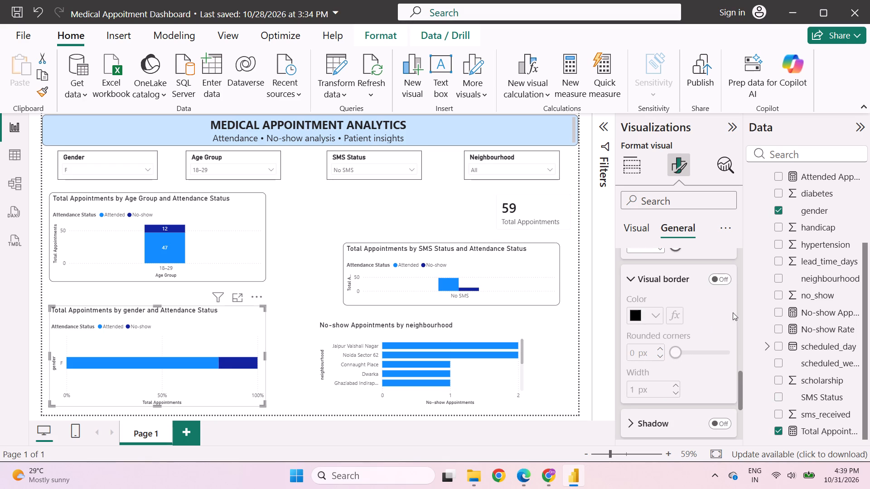
click(717, 278)
click(687, 352)
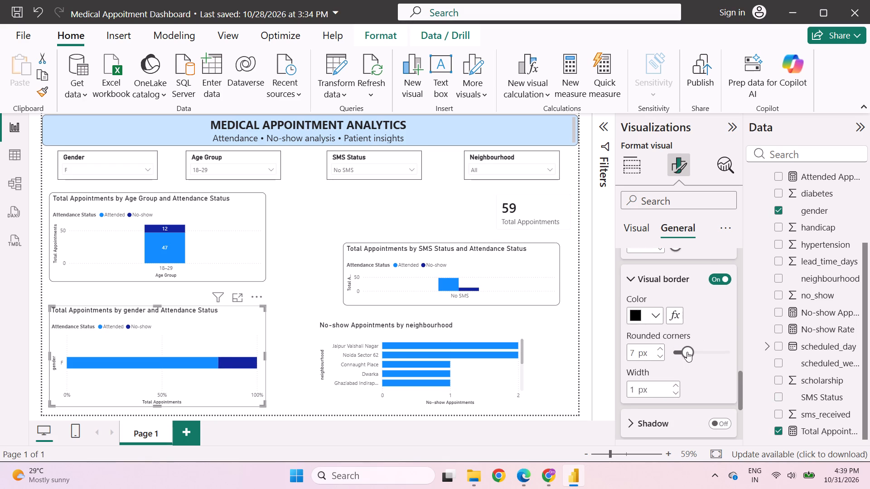
Set the border's rounded corners to 7 px on both the age group chart and the SMS Status chart.
click(449, 326)
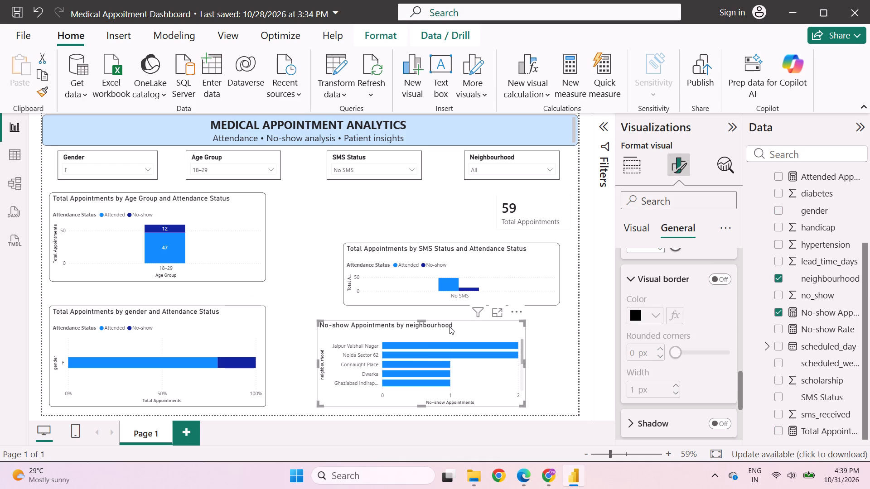
click(252, 224)
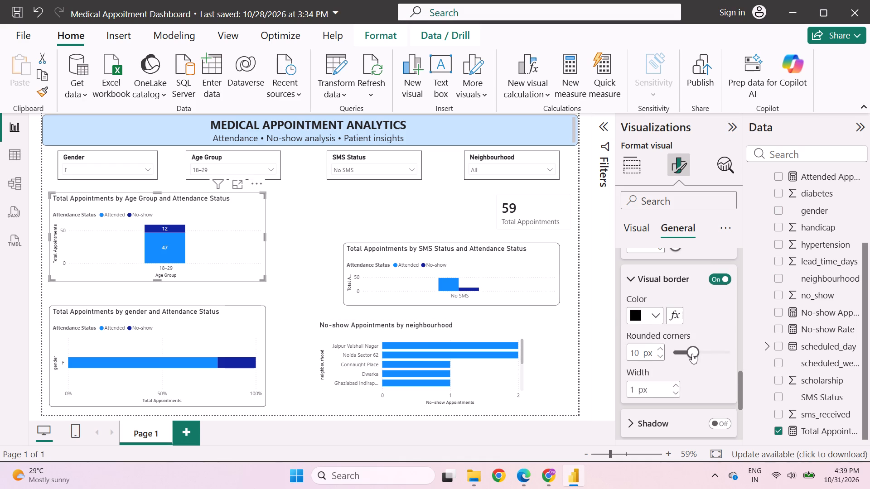
triple_click(659, 353)
click(506, 265)
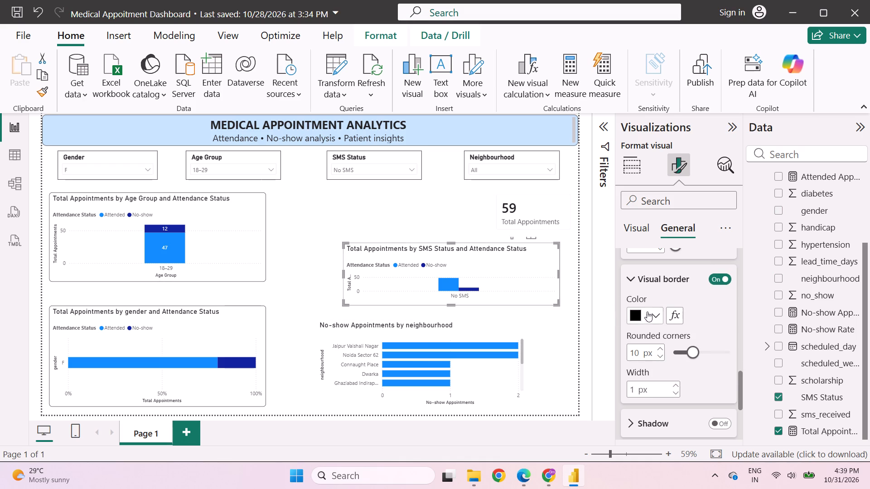
triple_click(660, 355)
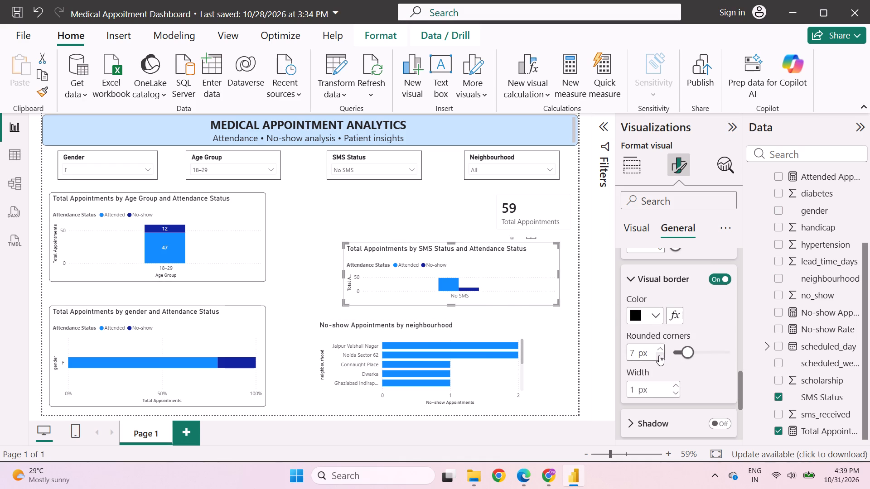
Add a visual border with 7 px rounded corners to the No-show Appointments by neighbourhood chart.
click(501, 358)
click(489, 329)
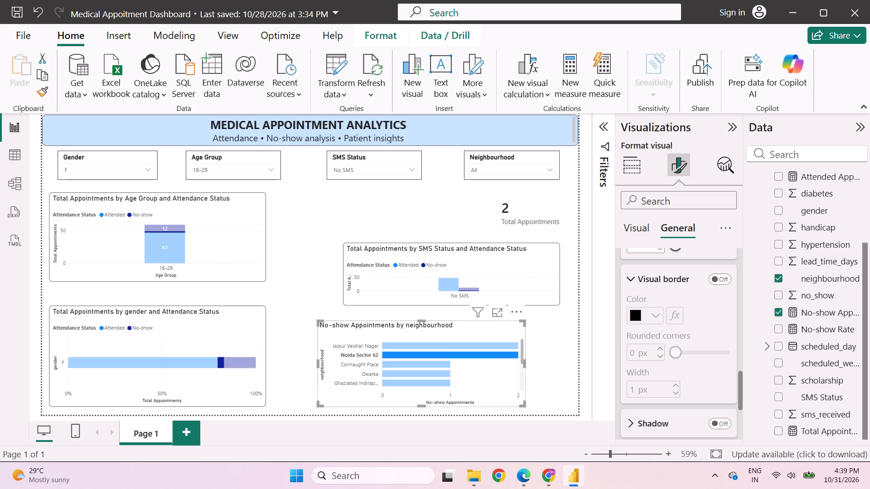
click(712, 280)
click(685, 351)
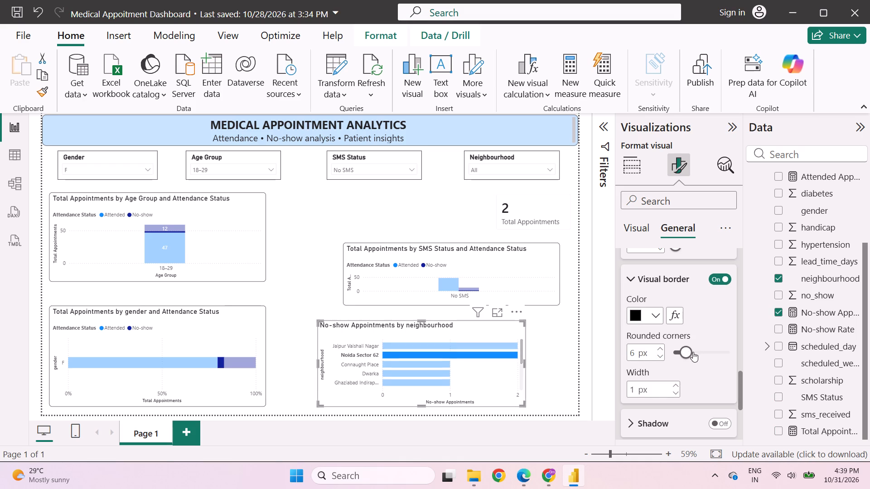
click(662, 350)
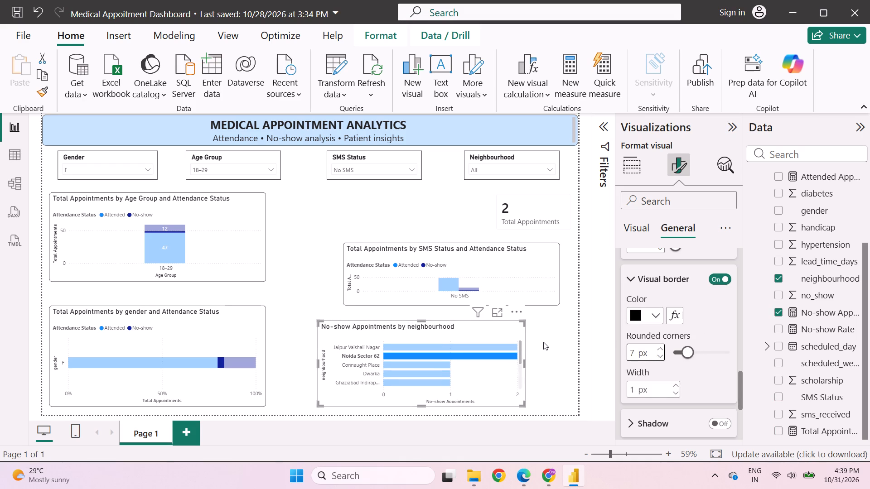
click(556, 334)
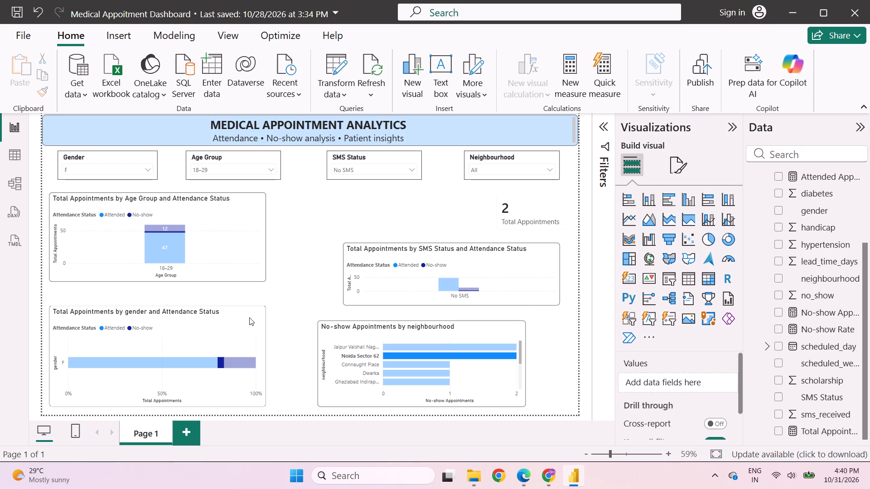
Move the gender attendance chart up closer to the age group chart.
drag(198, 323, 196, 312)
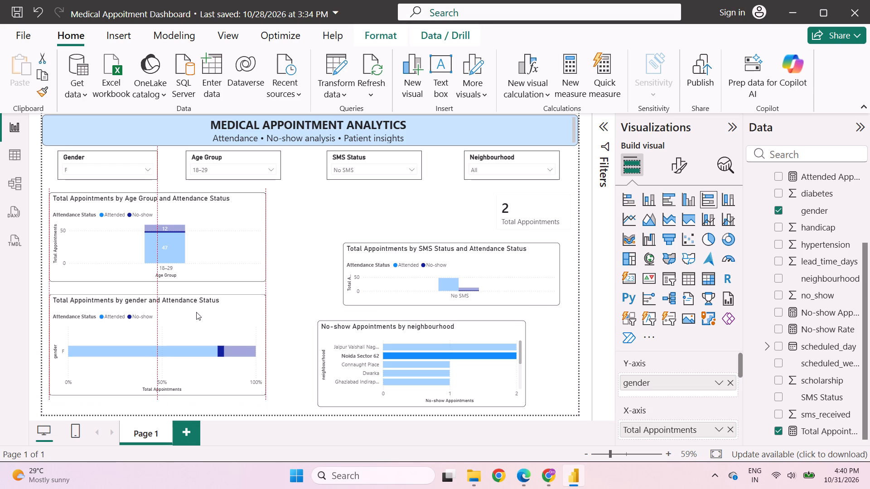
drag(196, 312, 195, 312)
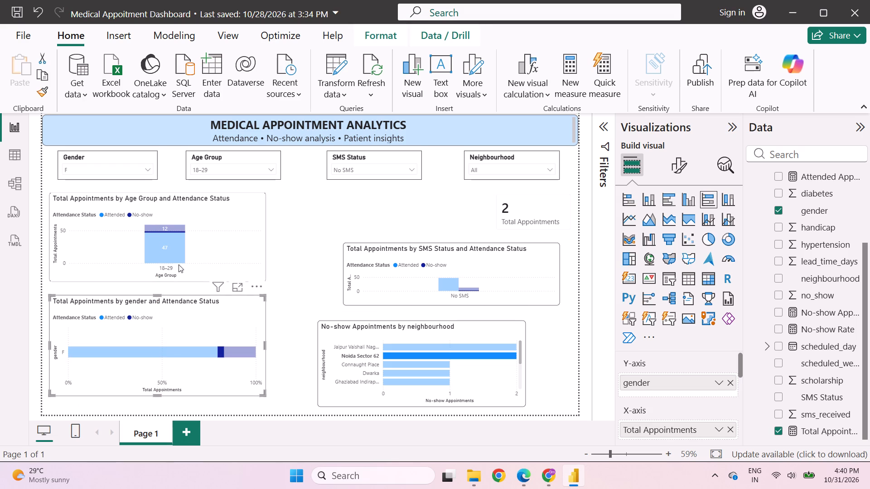
Make the age group attendance chart slightly taller by extending its bottom edge toward the gender chart.
click(203, 240)
drag(157, 281, 157, 285)
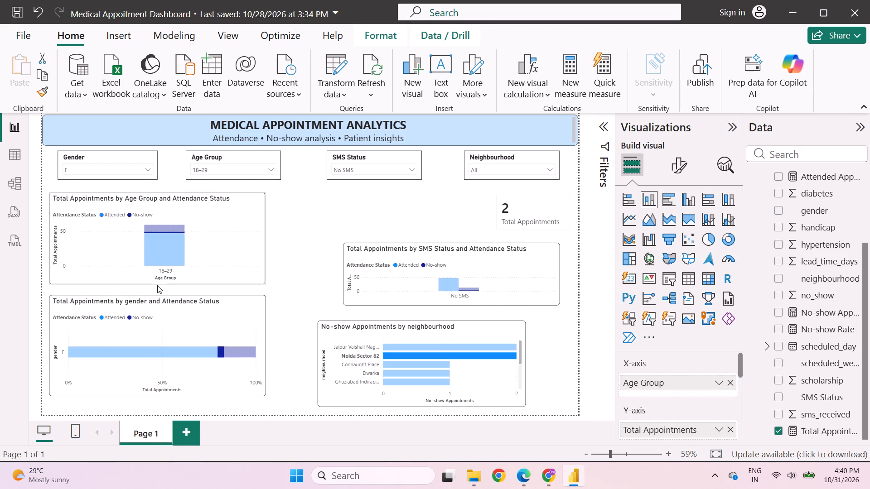
drag(157, 285, 158, 290)
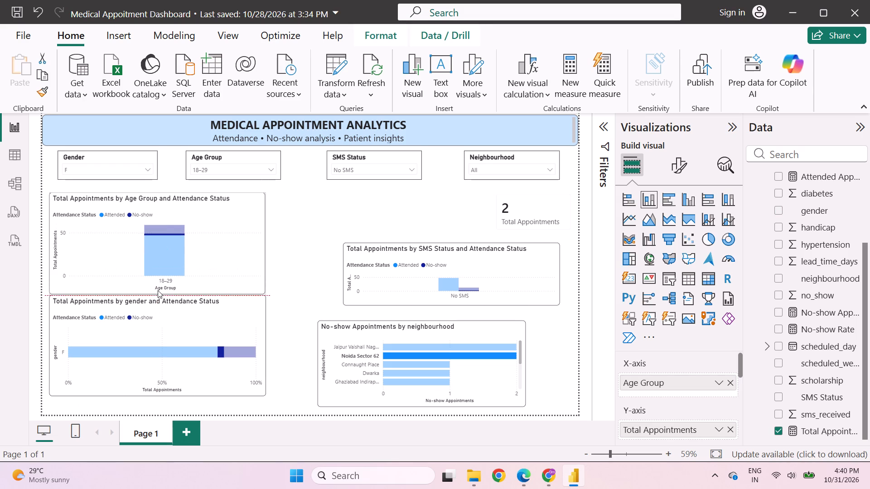
drag(158, 290, 157, 288)
Move the gender attendance chart down level with the neighbourhood chart's bottom, then extend its top edge slightly upward.
drag(169, 322, 169, 331)
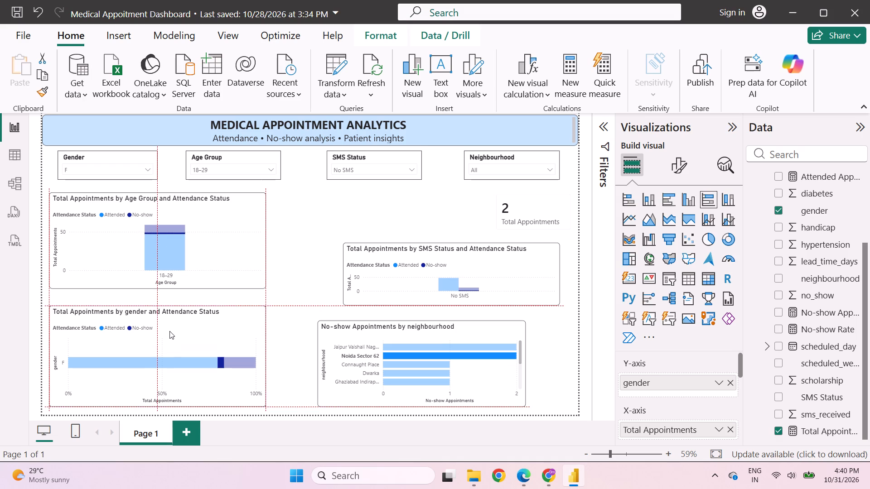
drag(169, 331, 169, 337)
drag(158, 307, 156, 299)
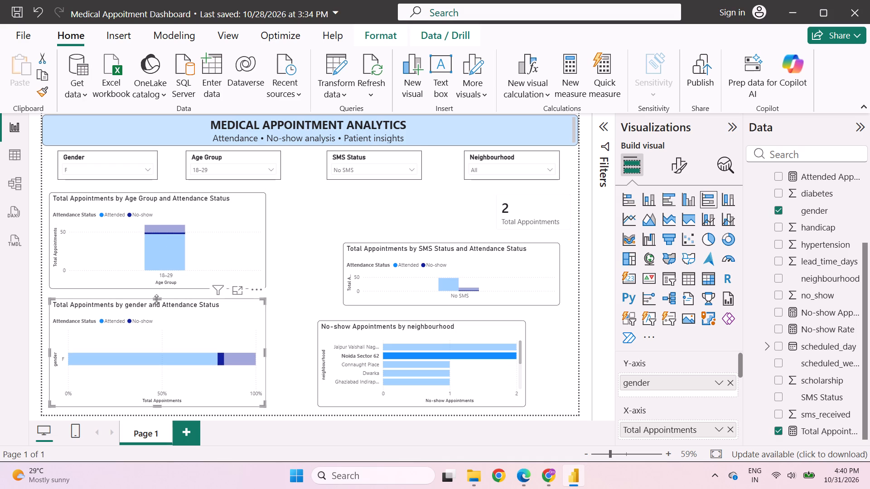
Extend the age group chart's bottom edge a little further, leaving a narrow gap above the gender chart.
click(123, 282)
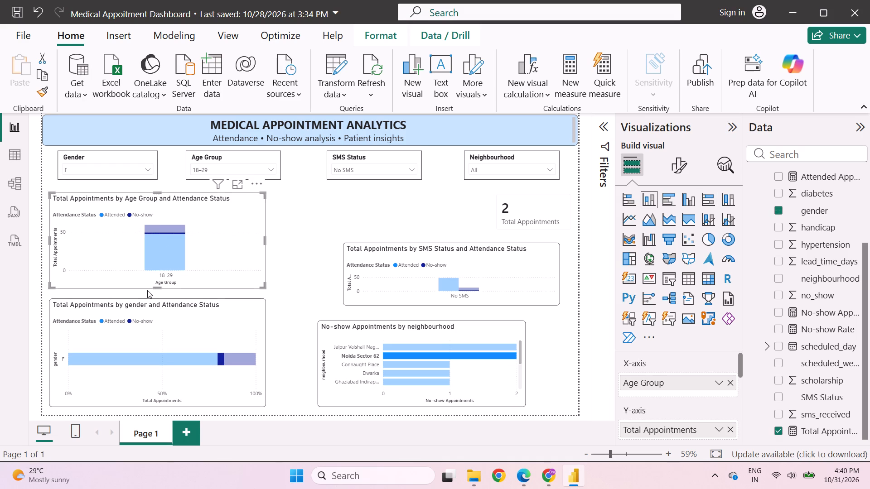
drag(155, 287, 155, 292)
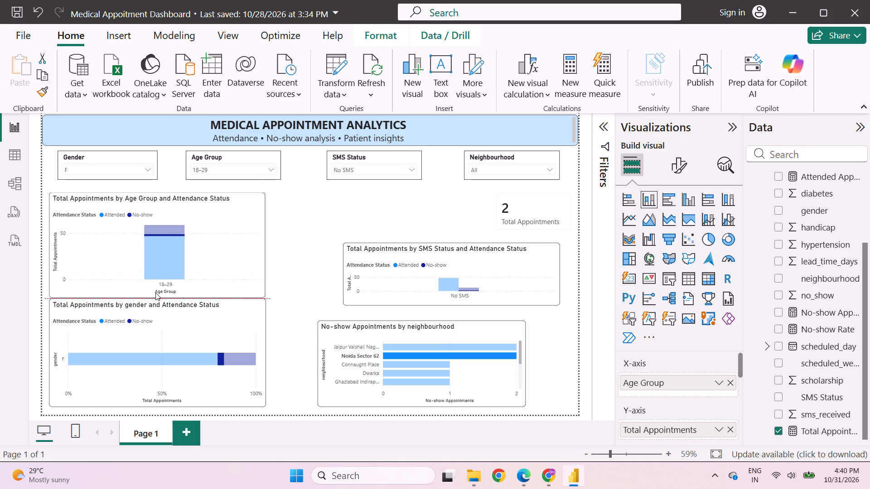
drag(155, 292, 155, 291)
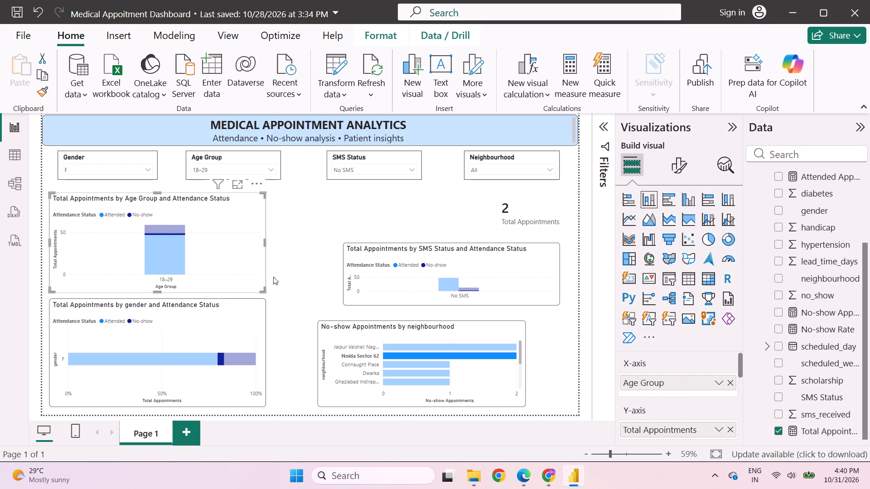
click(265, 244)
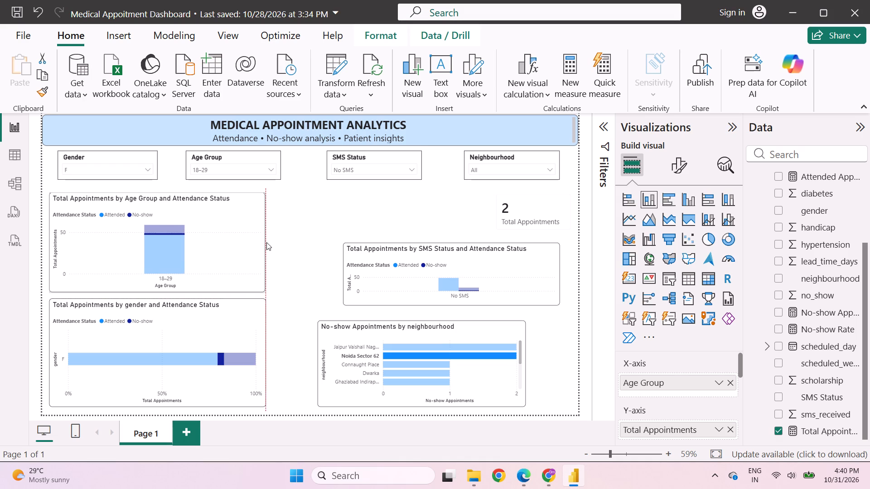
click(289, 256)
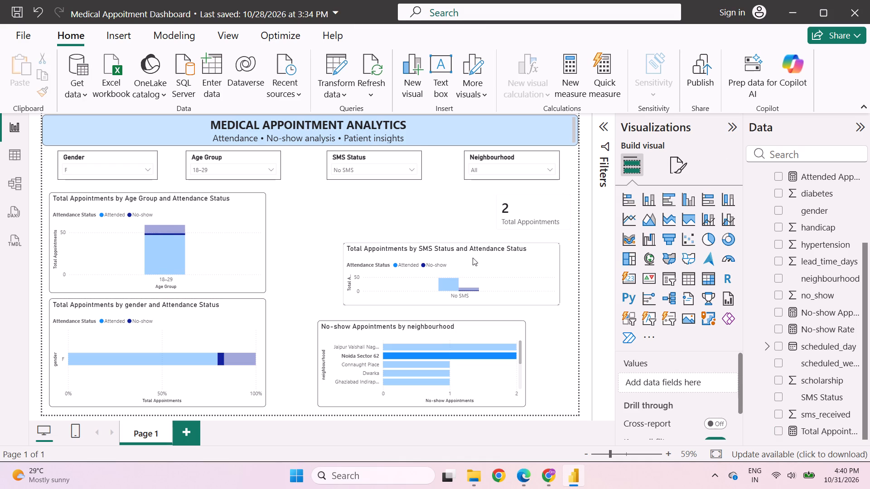
Move the SMS status chart beside the age group chart, tops aligned, and extend its bottom edge to match that chart's height.
drag(491, 259, 421, 211)
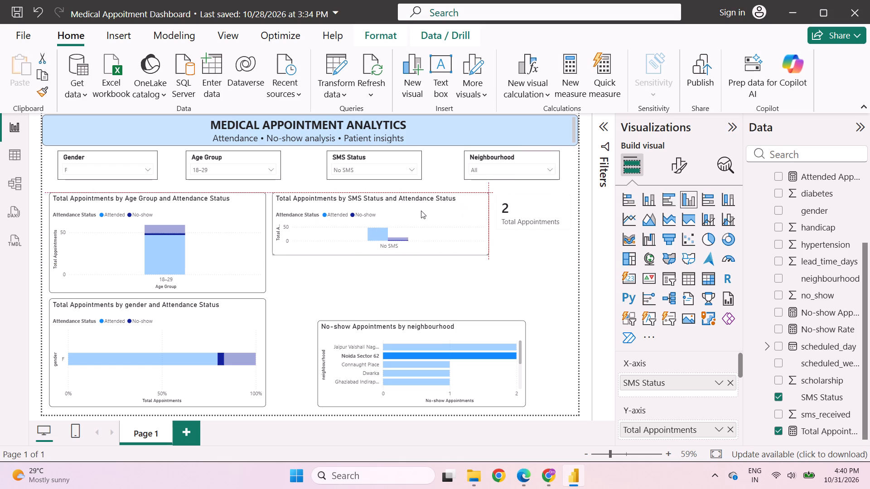
drag(421, 211, 420, 211)
drag(382, 255, 384, 292)
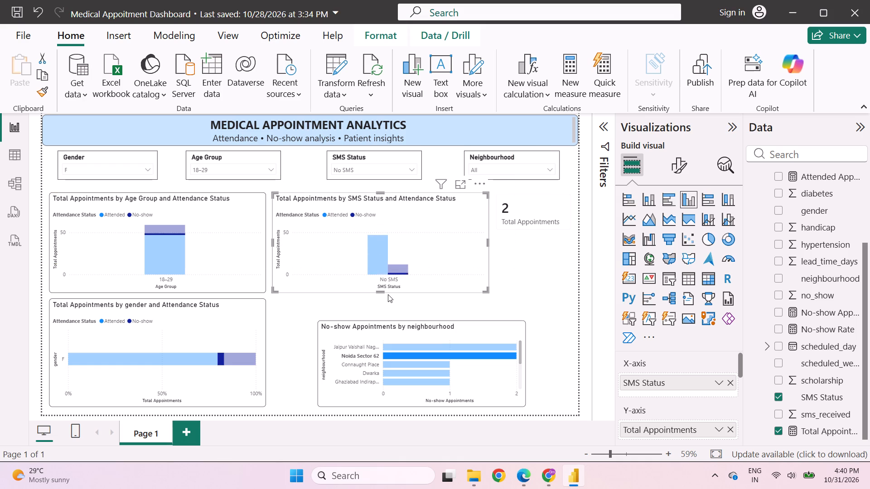
Move the neighbourhood no-show chart beneath the SMS chart and enlarge it to match the SMS chart's width and the gender chart's bottom edge.
drag(470, 332, 425, 313)
drag(479, 339, 483, 339)
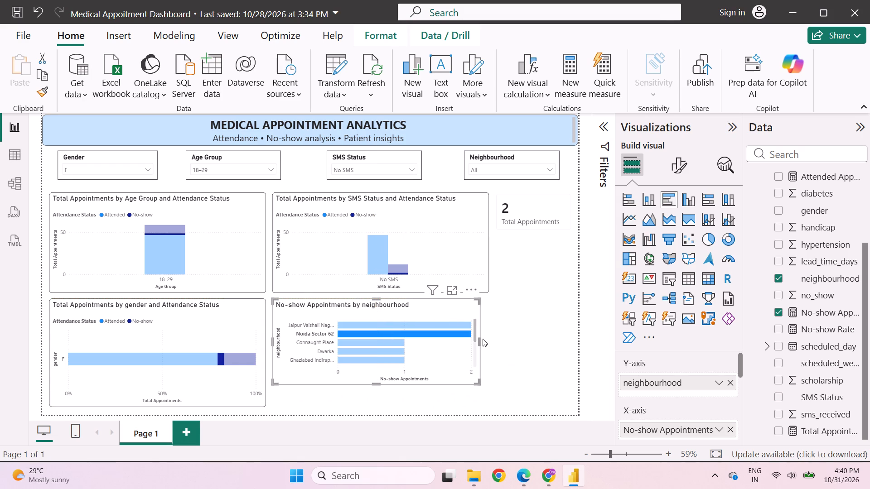
drag(483, 339, 488, 338)
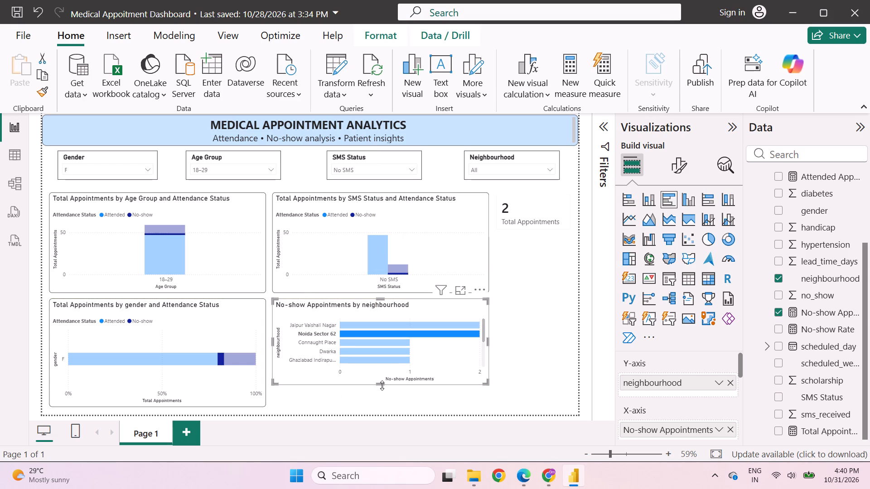
drag(382, 385, 382, 405)
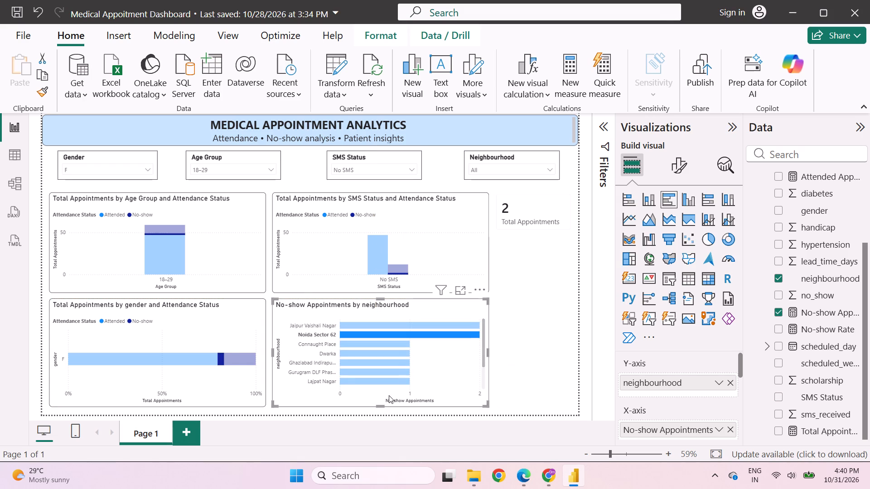
click(539, 338)
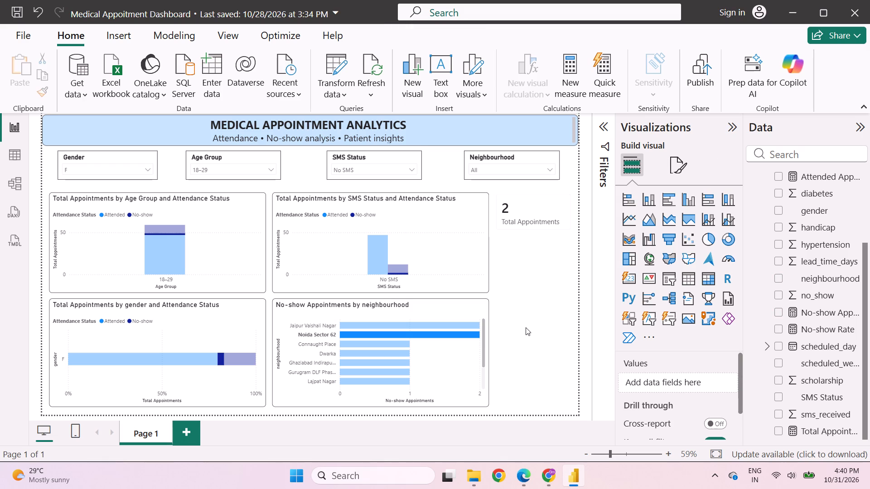
Adjust the Total Appointments card's position and side edges so a small gap separates it from the SMS chart and it ends near the page edge.
click(528, 203)
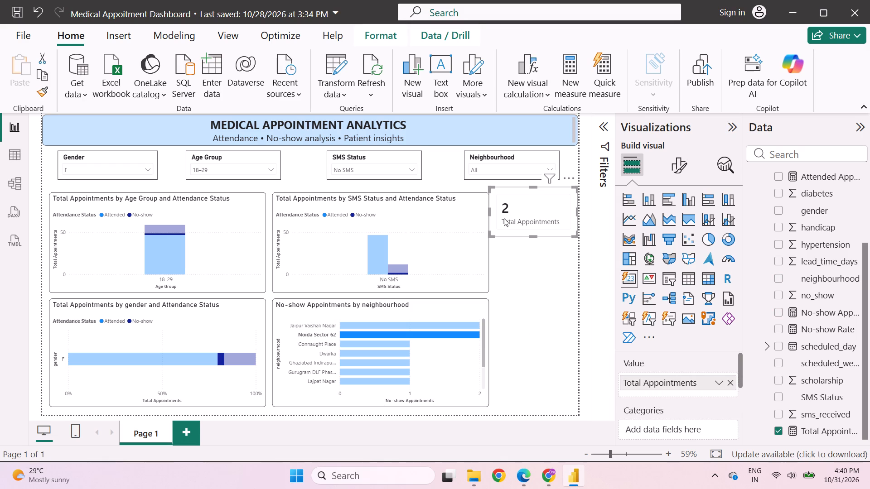
drag(489, 212, 493, 212)
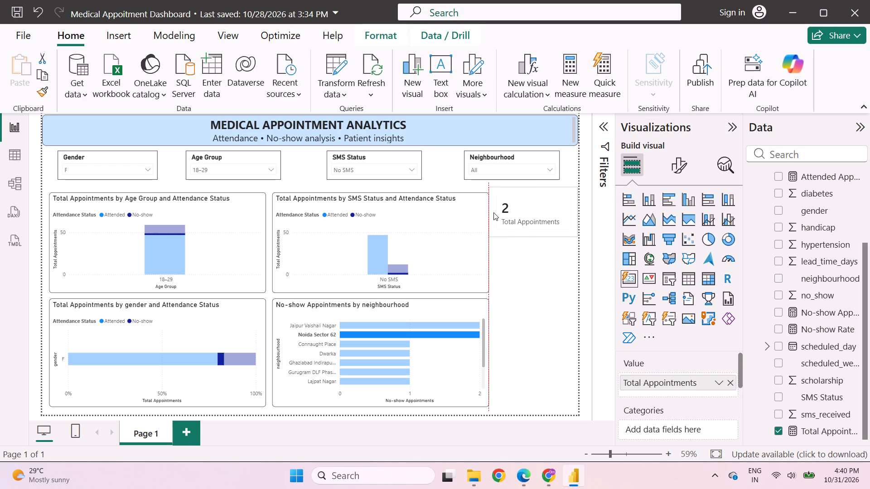
drag(493, 212, 497, 211)
drag(547, 203, 538, 205)
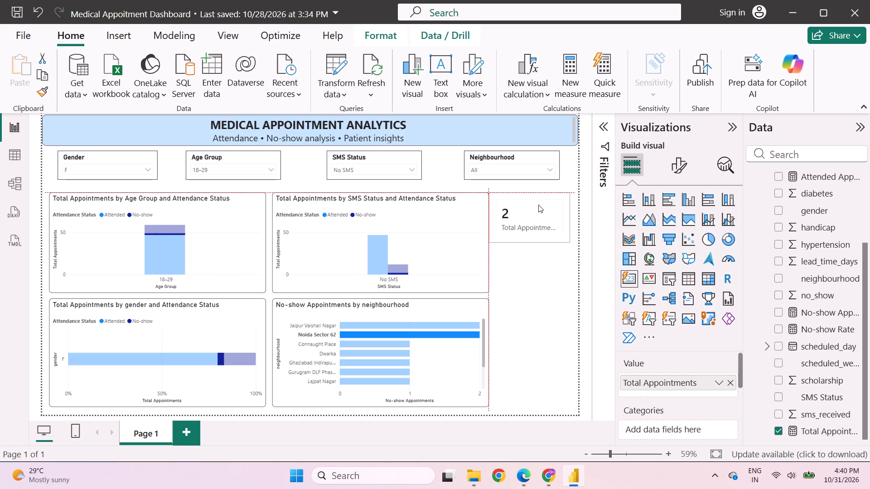
drag(538, 205, 541, 204)
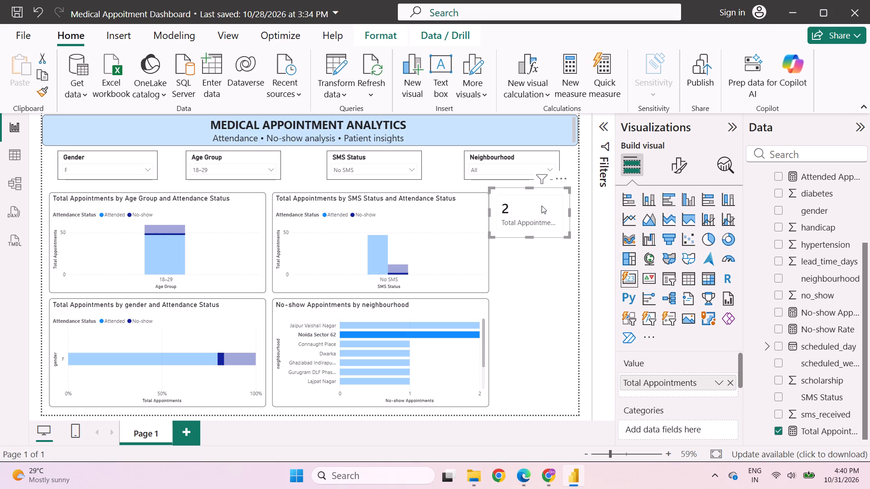
drag(489, 212, 494, 211)
click(569, 210)
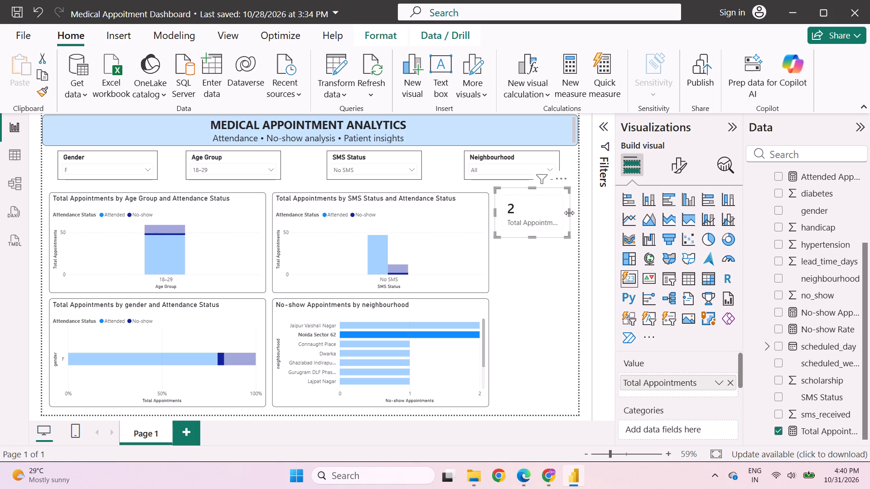
drag(569, 213, 573, 213)
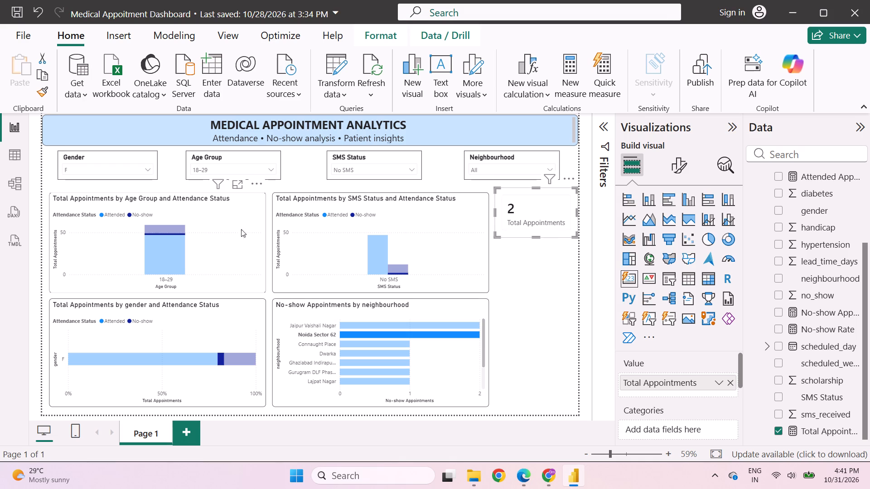
Move the age group attendance chart up so its top is level with the Total Appointments card.
drag(239, 214, 242, 211)
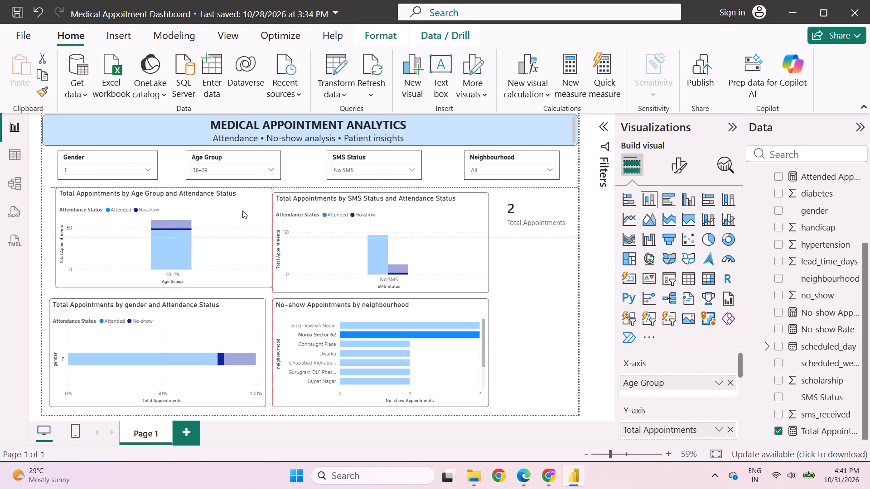
drag(242, 211, 242, 210)
Set the age group attendance chart's horizontal position to 10.
click(677, 163)
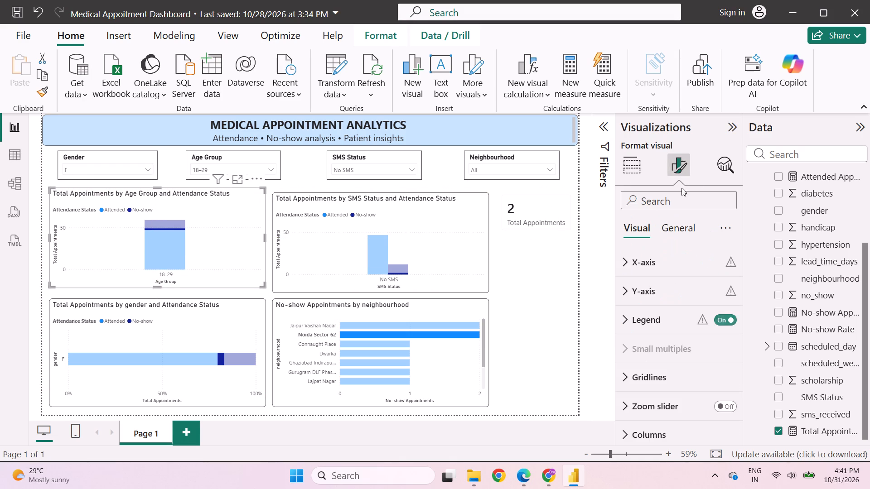
click(674, 230)
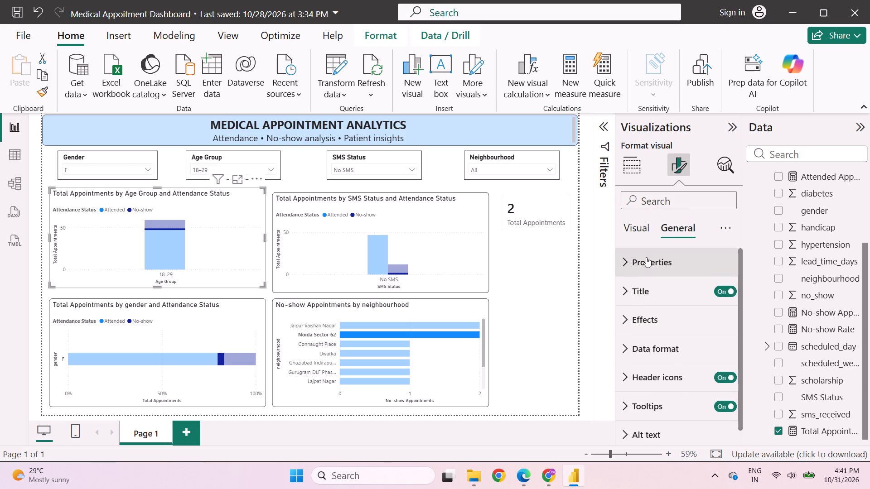
click(646, 257)
scroll(646, 257, down, 1)
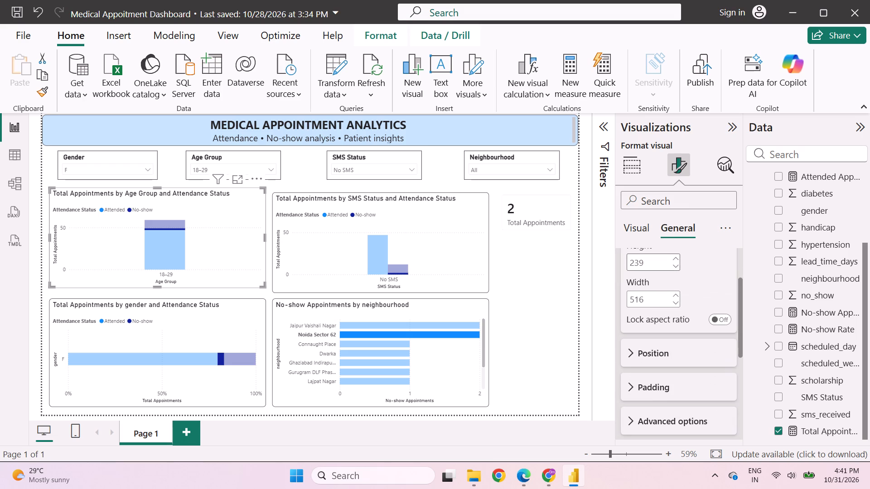
click(655, 360)
scroll(655, 356, down, 1)
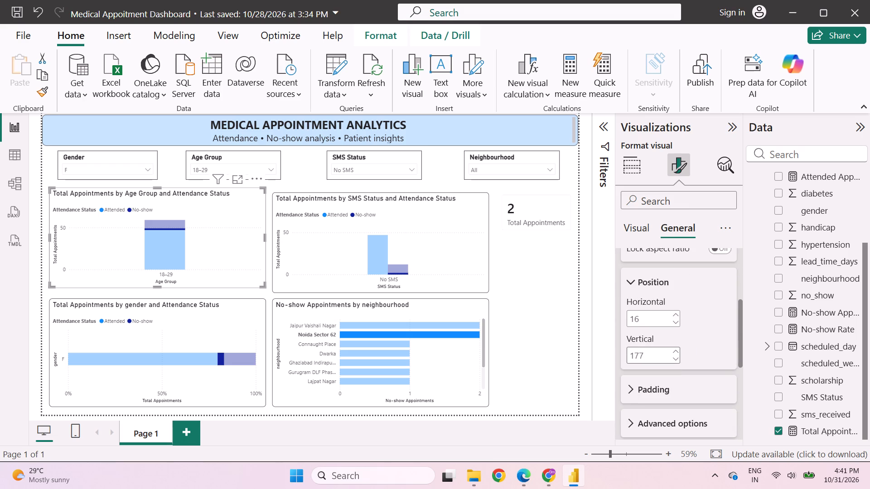
click(673, 313)
triple_click(677, 325)
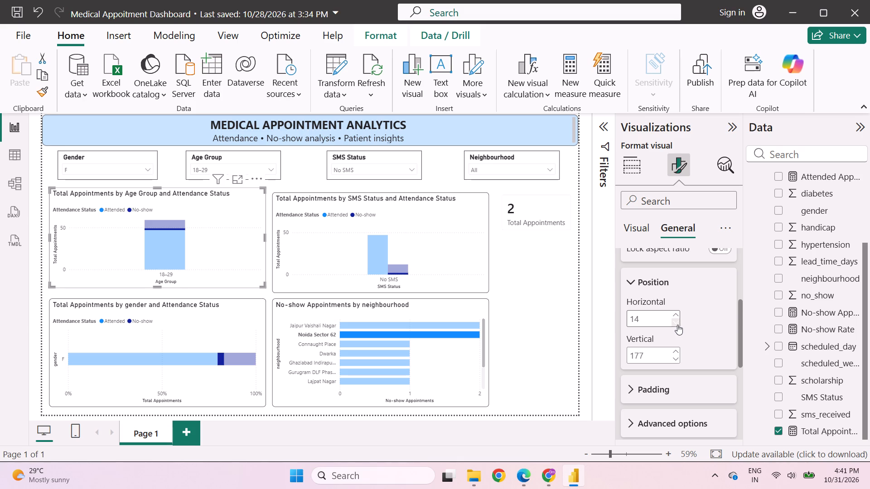
double_click(677, 325)
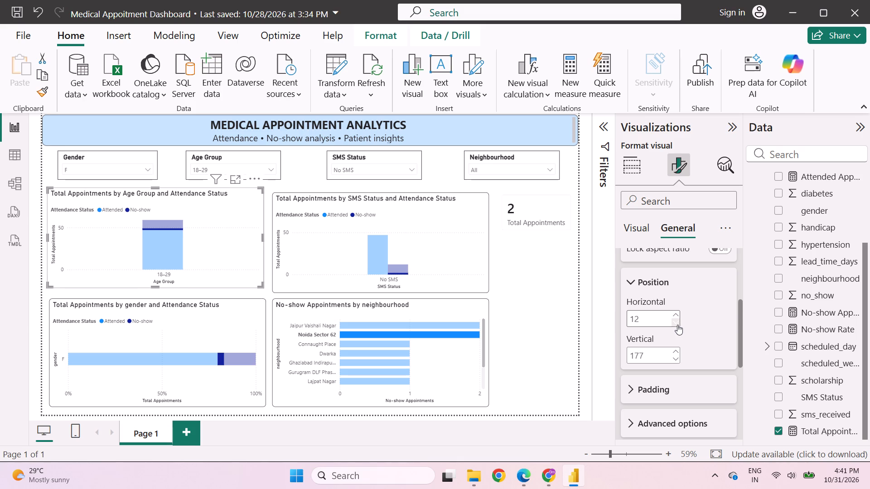
double_click(677, 325)
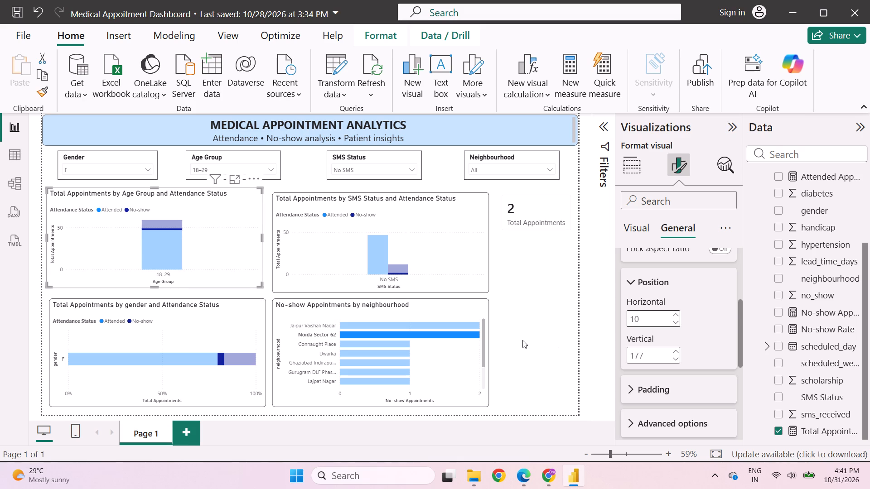
Shift the gender attendance chart sideways so its edges line up with the age group chart above.
click(246, 320)
click(246, 320)
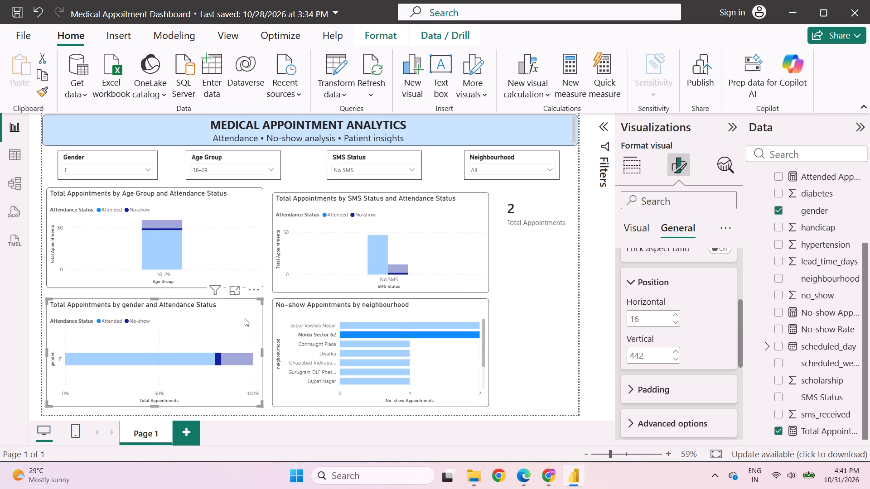
Move the neighbourhood no-show chart closer to the gender chart, leaving a narrow gap at a horizontal position of about 533.
drag(440, 306, 430, 307)
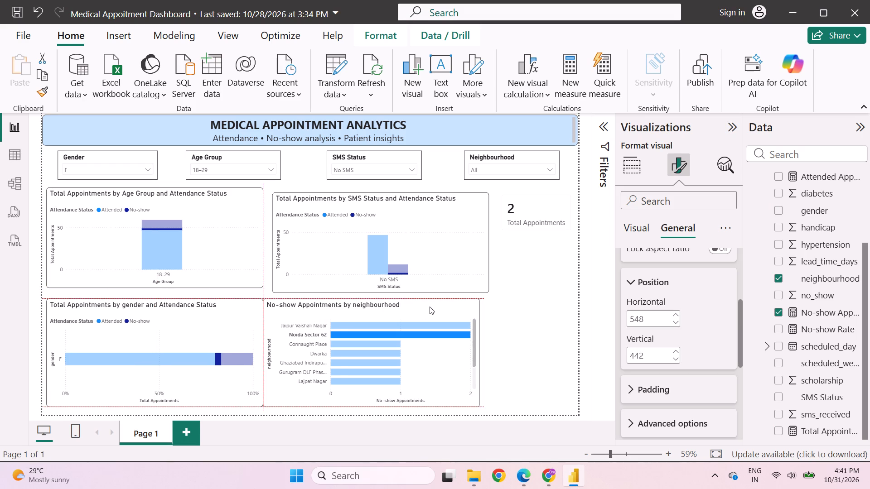
drag(430, 307, 434, 307)
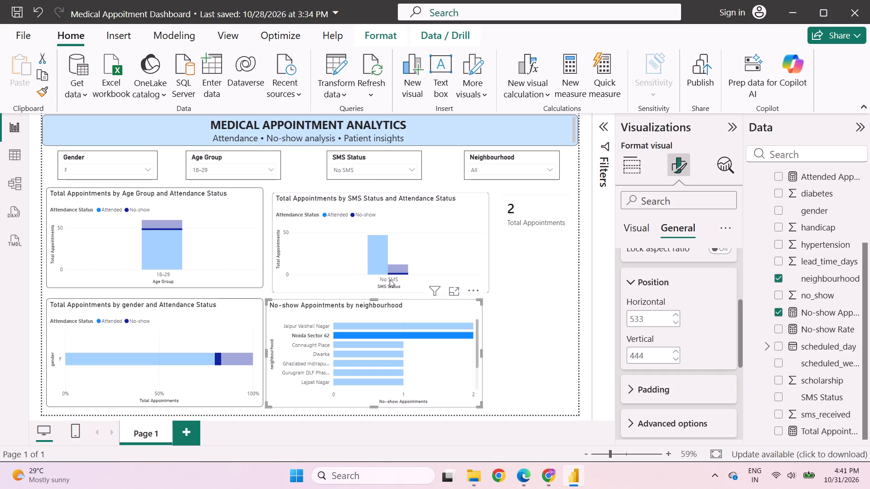
Move the SMS status chart to line up with the neighbourhood chart's sides and the age group chart's top.
drag(401, 214, 395, 209)
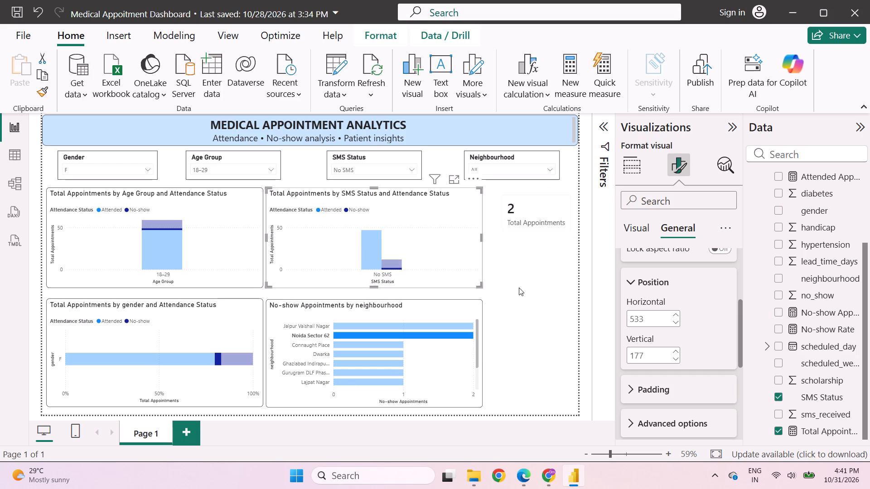
click(376, 287)
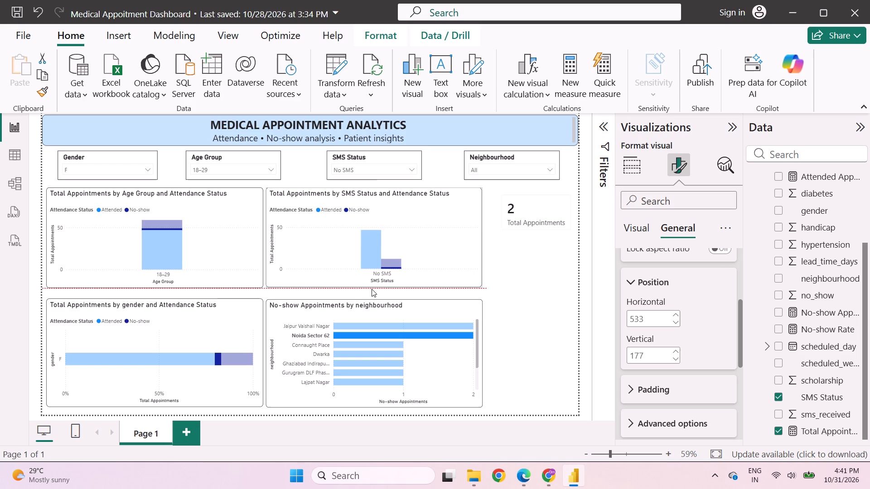
Set the SMS status chart's vertical position to 185, bringing it closer to the neighbourhood chart.
click(447, 235)
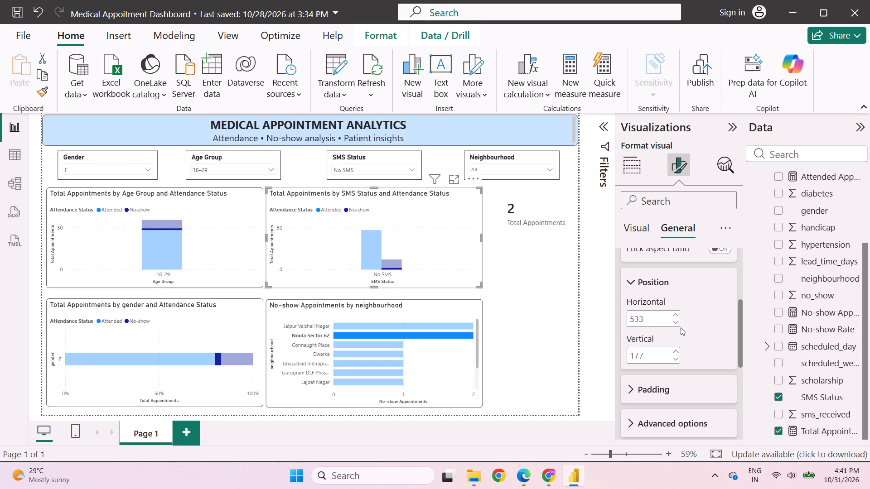
click(676, 353)
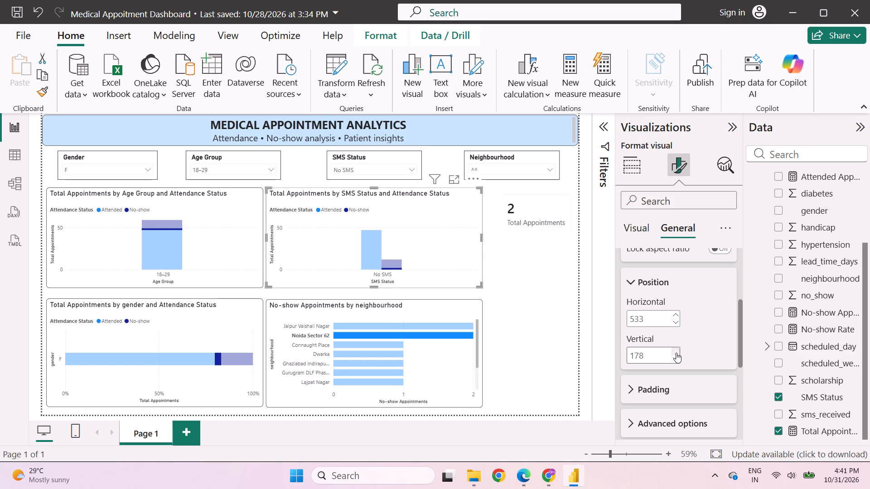
double_click(675, 353)
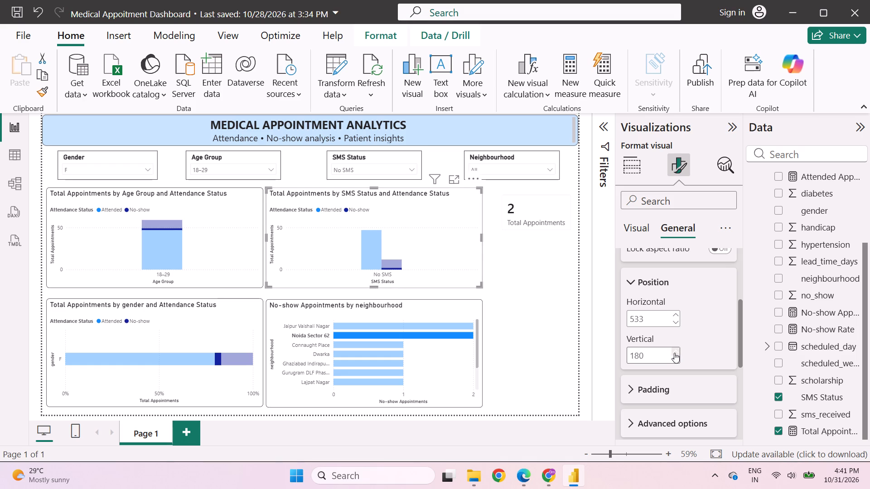
click(674, 353)
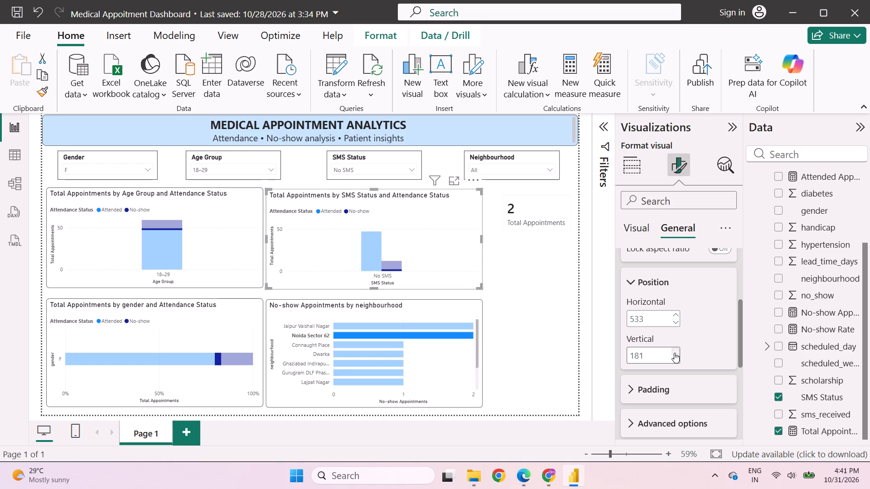
click(674, 351)
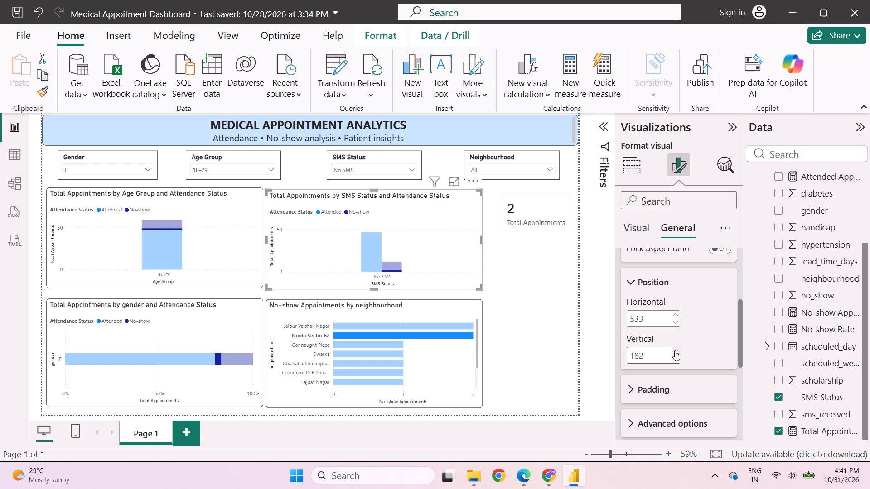
double_click(675, 350)
click(675, 350)
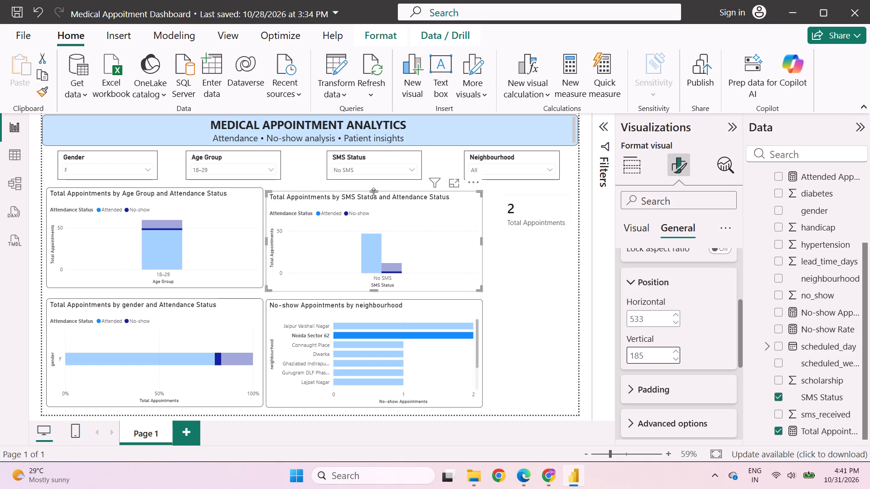
Extend the SMS status chart's top edge upward until it is level with the age group chart's top.
drag(373, 192, 374, 187)
click(508, 254)
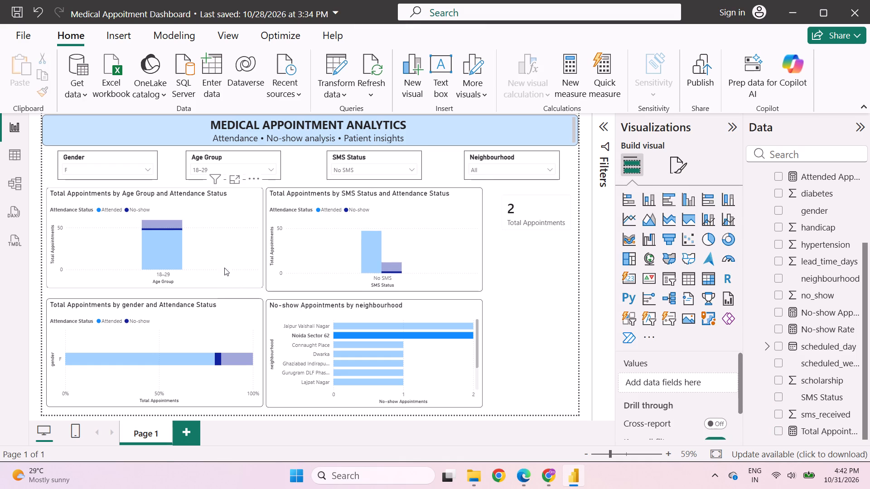
Extend the age group attendance chart's bottom edge down level with the SMS chart's bottom edge.
click(224, 268)
click(156, 287)
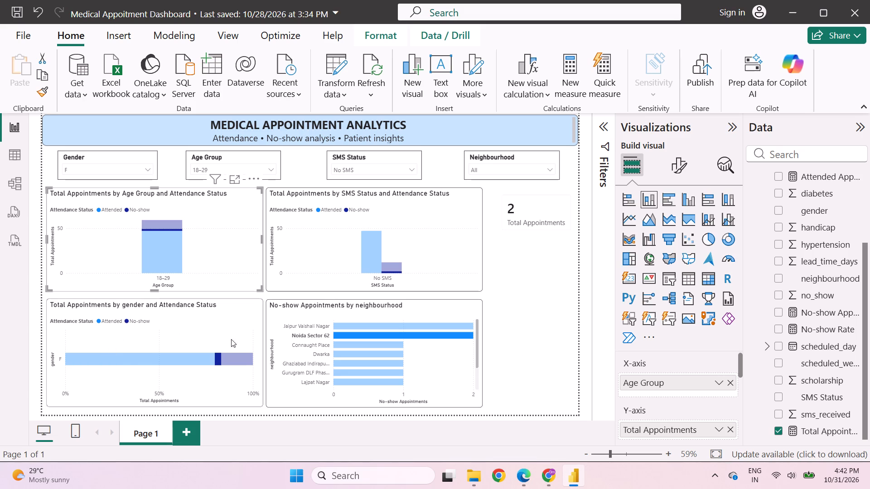
Move the Total Appointments card sideways closer to the SMS status chart, keeping it level with the charts' tops.
click(535, 206)
drag(539, 205, 538, 205)
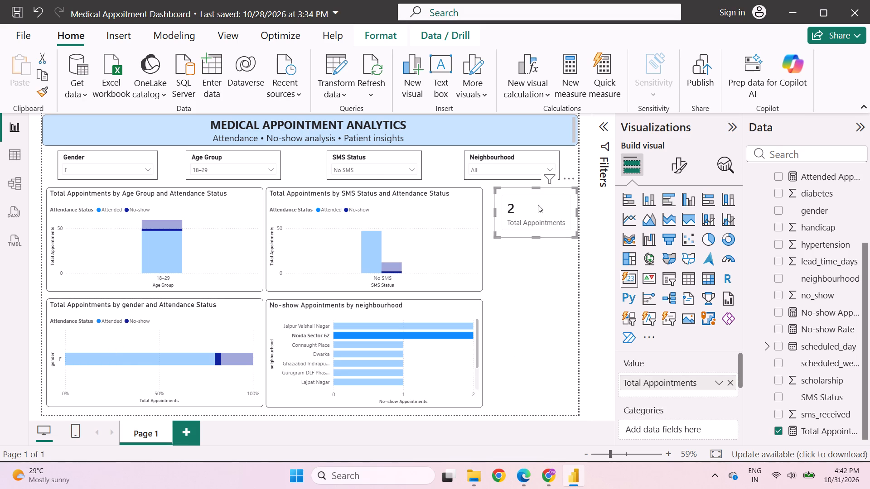
drag(538, 205, 533, 204)
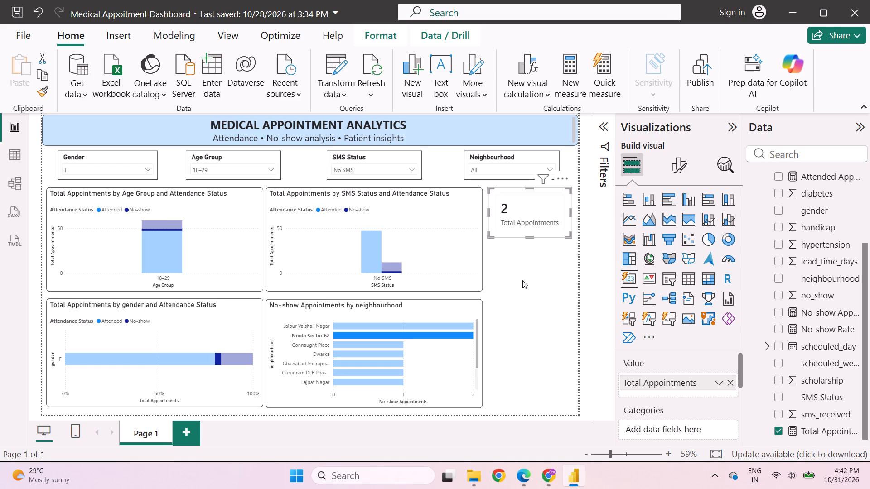
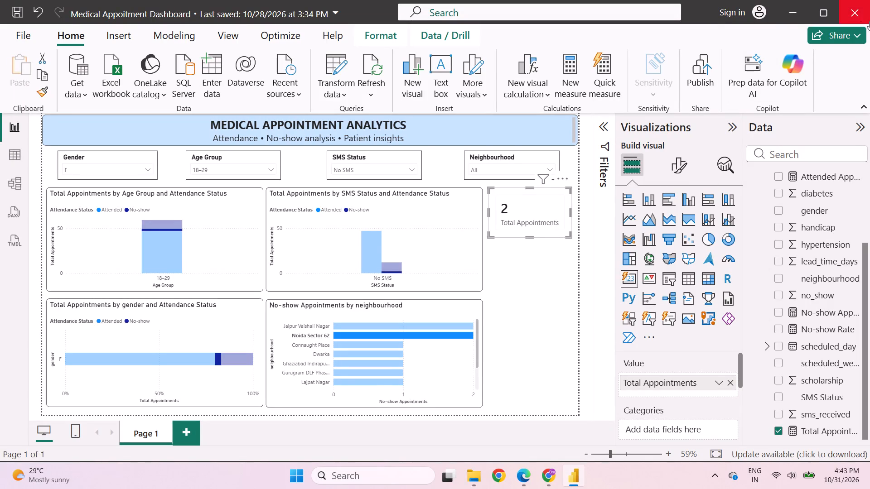
Give the Total Appointments card a visual border with slightly rounded corners.
click(532, 208)
click(676, 160)
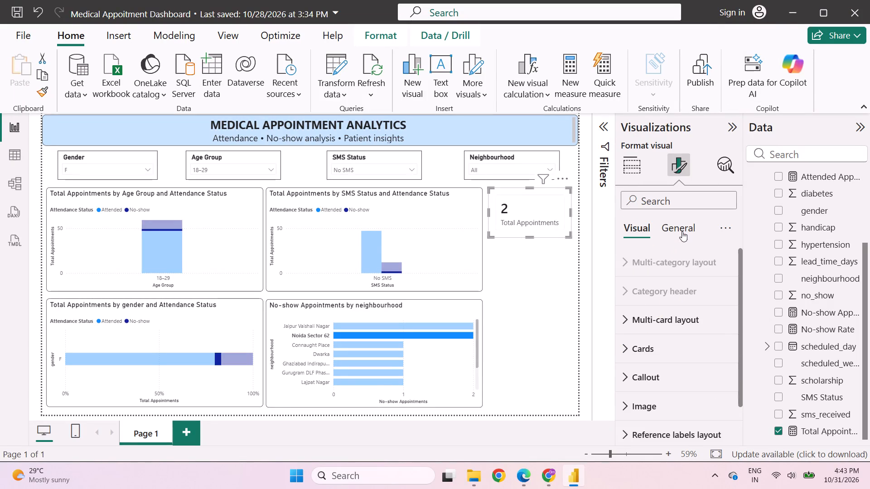
click(679, 225)
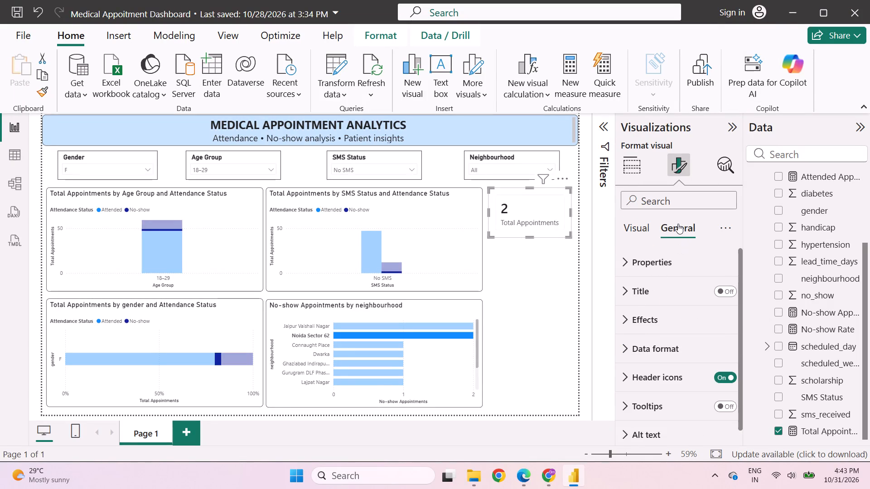
click(726, 289)
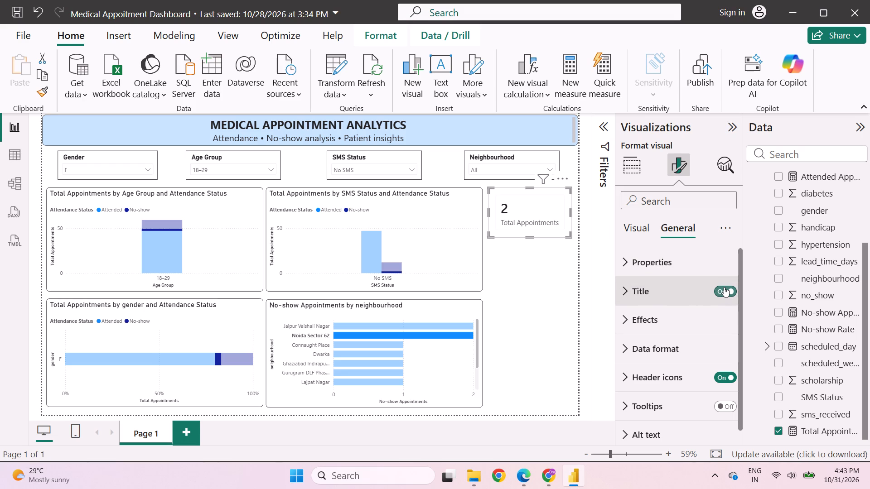
click(727, 288)
click(635, 317)
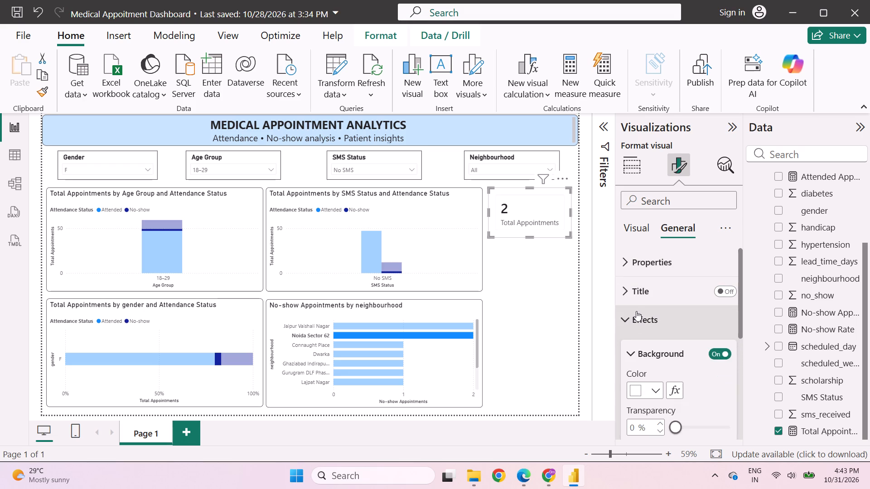
scroll(637, 309, down, 2)
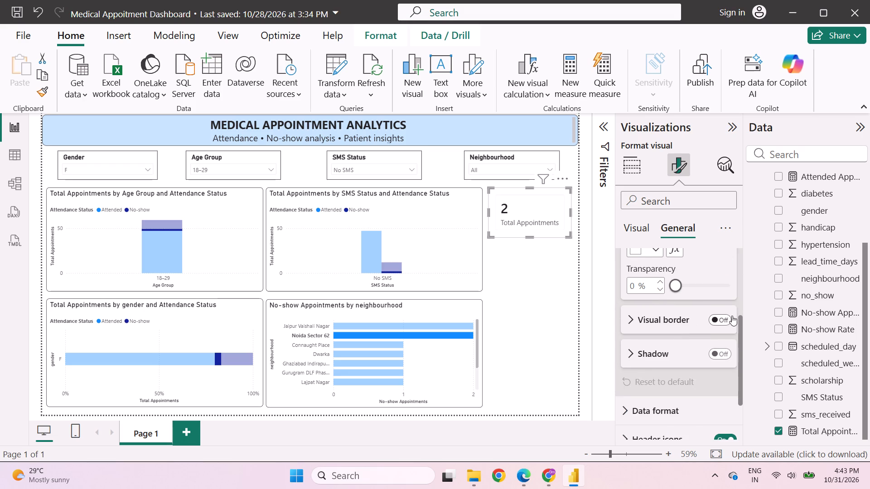
click(721, 318)
click(634, 318)
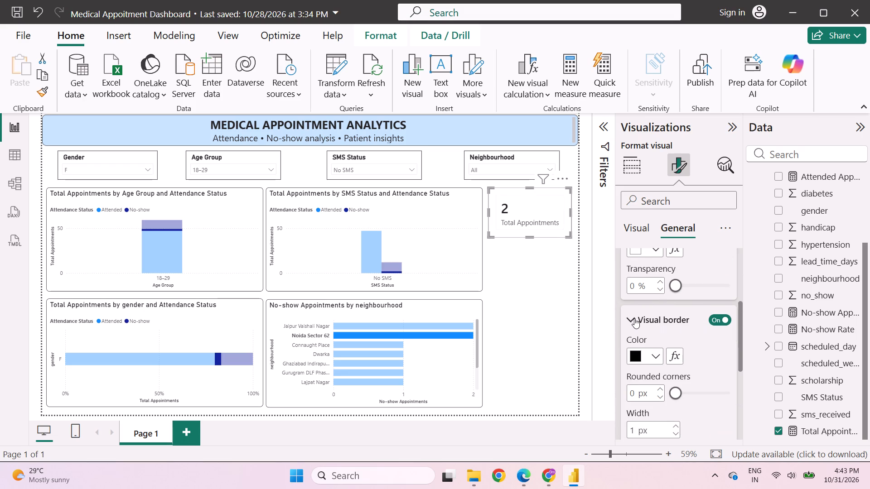
click(691, 391)
double_click(661, 397)
scroll(662, 386, down, 1)
click(545, 286)
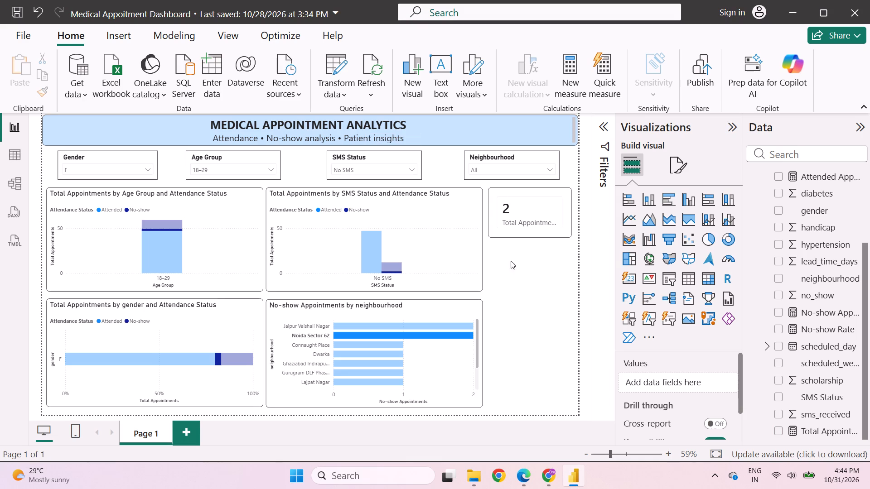
Set the Neighbourhood slicer's visual border to 7 px rounded corners.
click(532, 151)
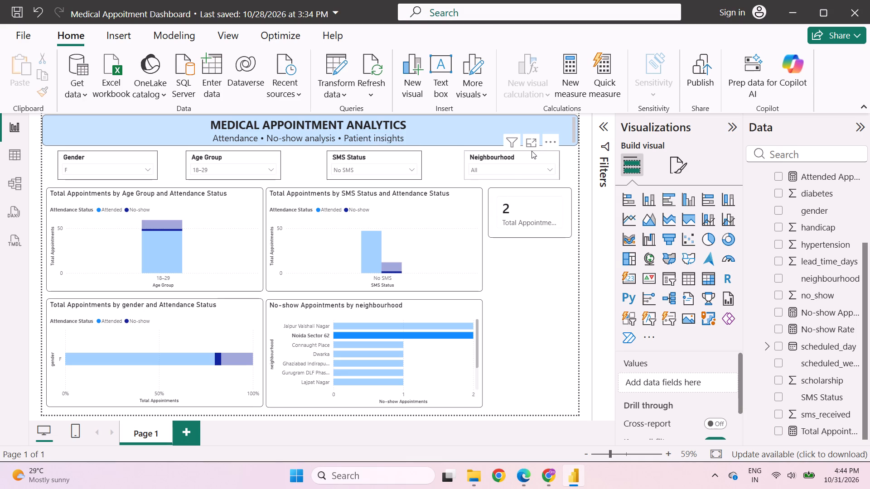
click(672, 163)
click(677, 225)
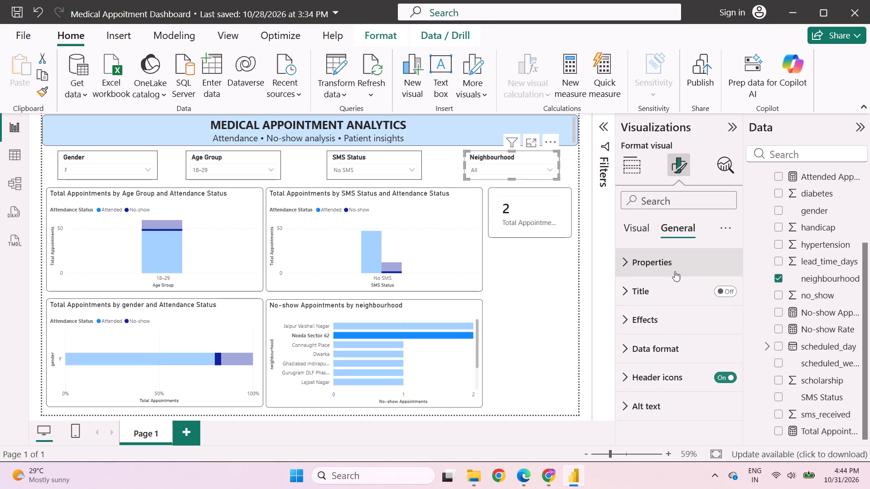
click(666, 316)
scroll(682, 336, down, 2)
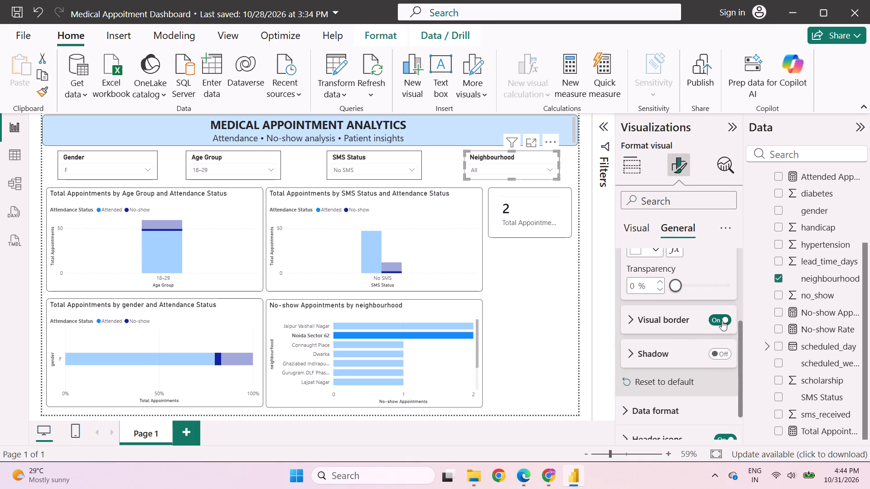
click(629, 321)
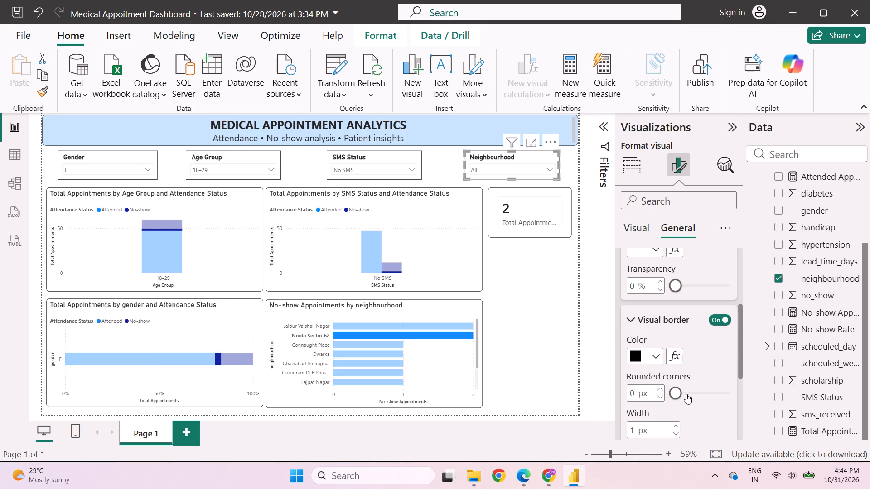
click(686, 394)
click(662, 388)
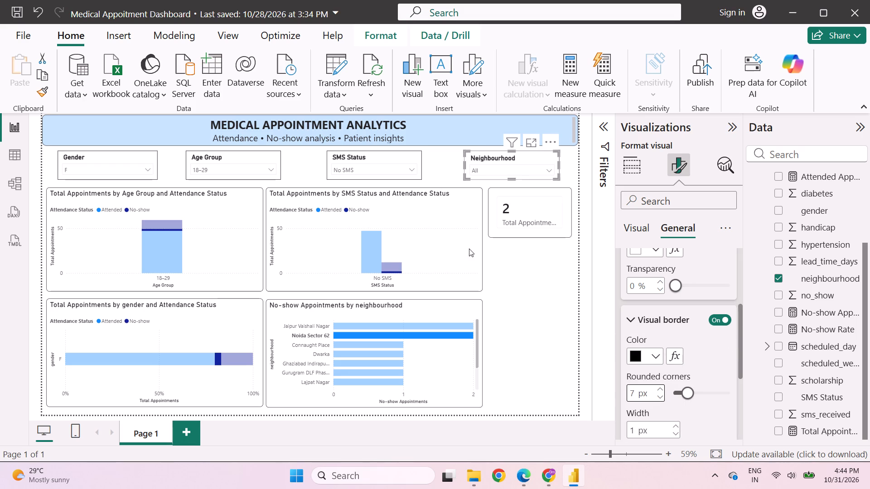
Set the SMS Status slicer's border corner rounding to 7 px.
click(392, 154)
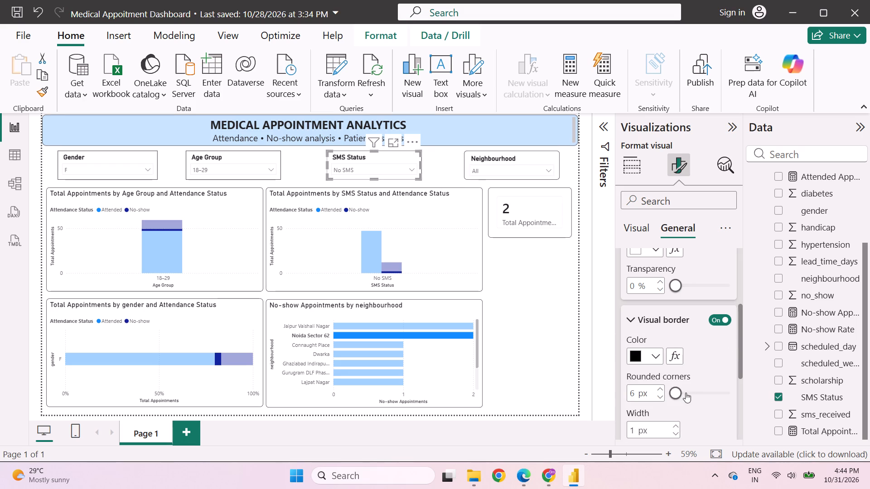
click(686, 393)
click(659, 387)
Set the Age Group slicer's border corner rounding to 7 px.
click(250, 155)
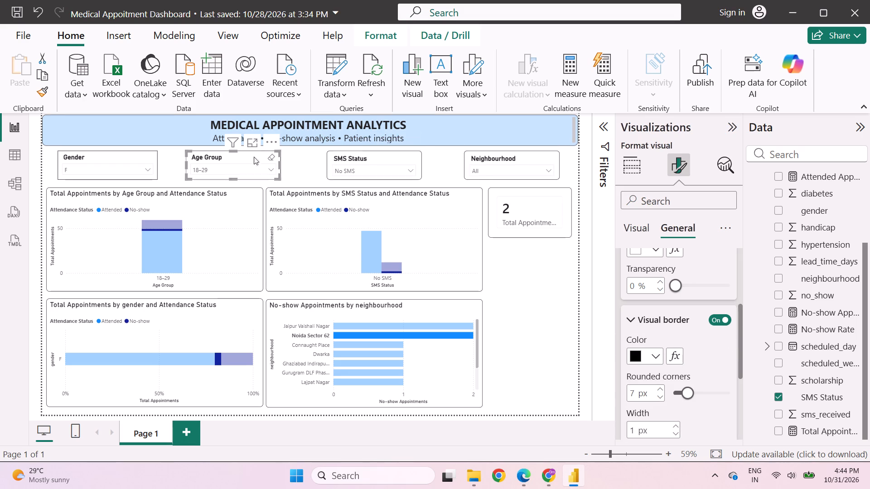
click(691, 390)
double_click(665, 398)
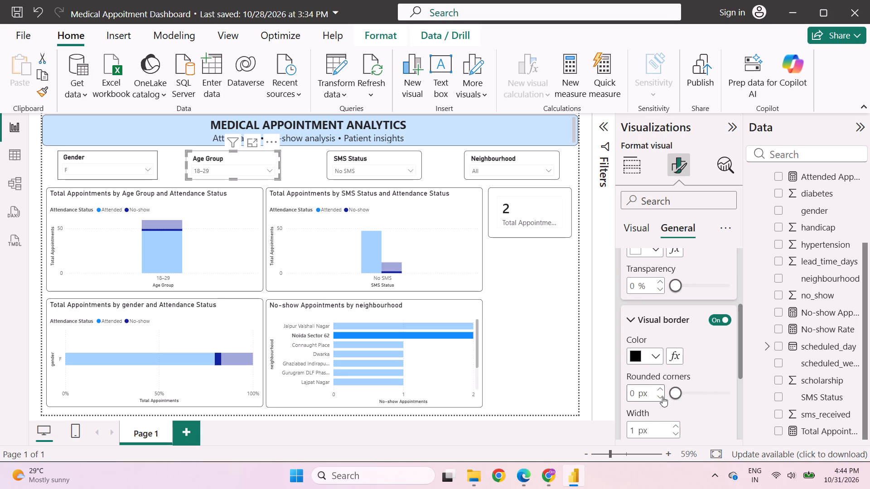
click(684, 392)
click(662, 392)
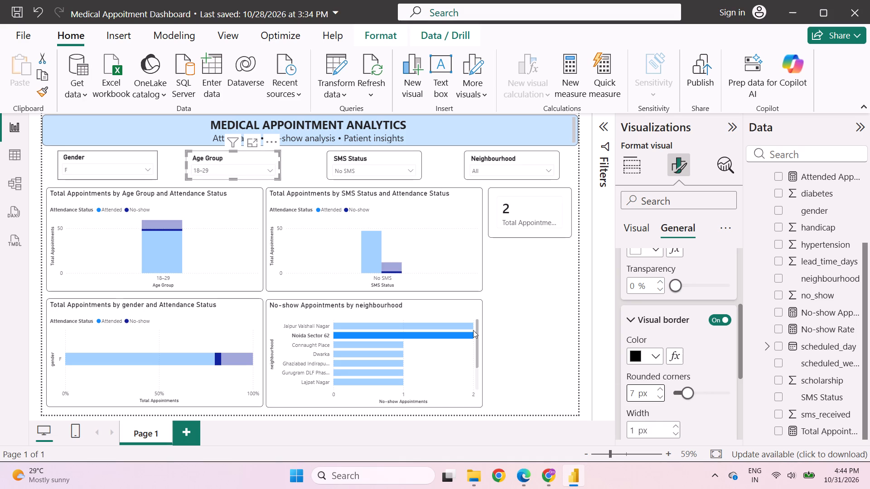
Set the Gender slicer's border corner rounding to 7 px.
click(138, 157)
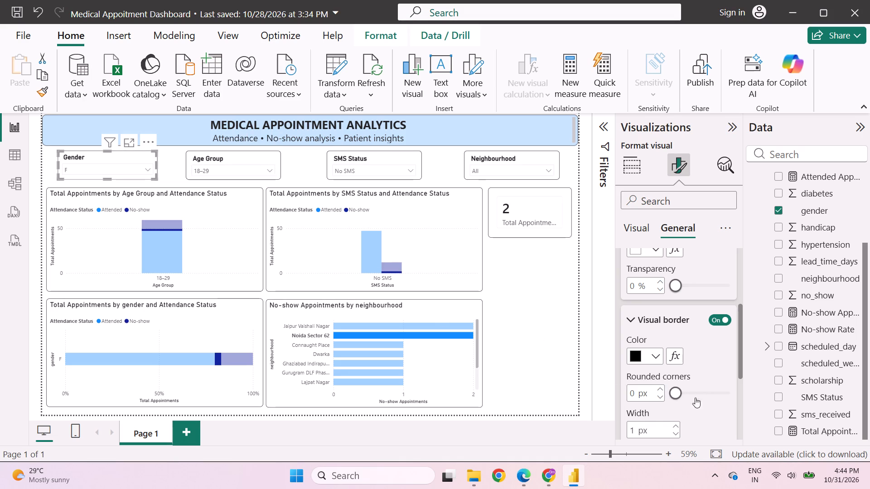
click(687, 392)
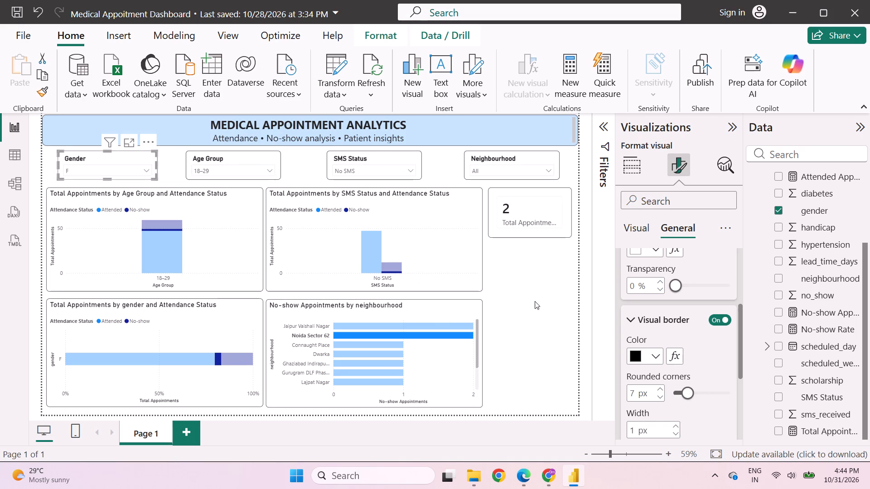
click(530, 295)
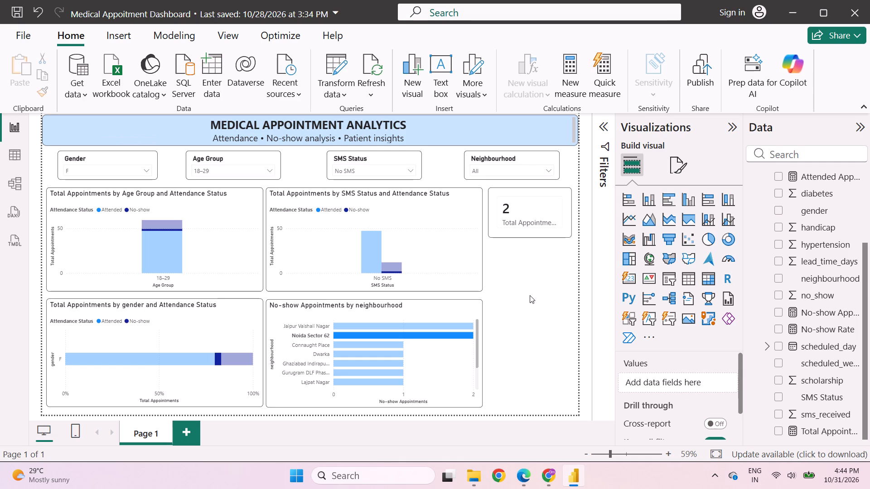
Widen the Total Appointments card outward to just inside the page edge so its full label fits.
click(524, 193)
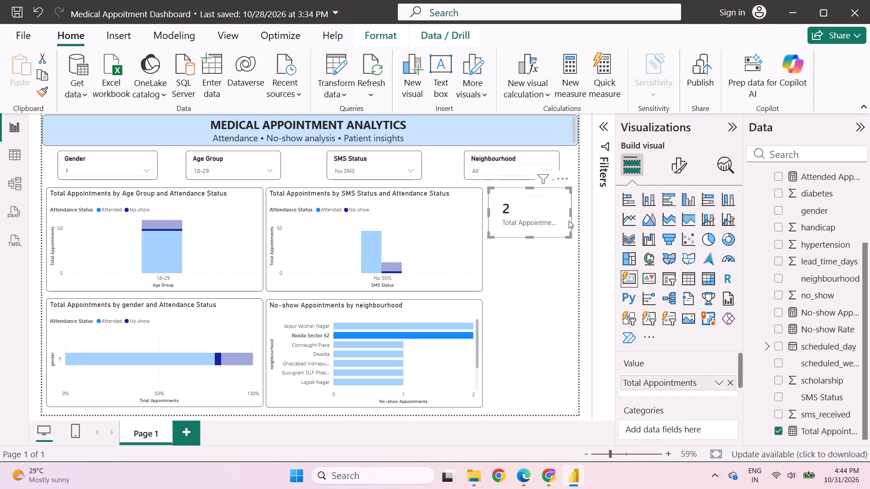
click(571, 212)
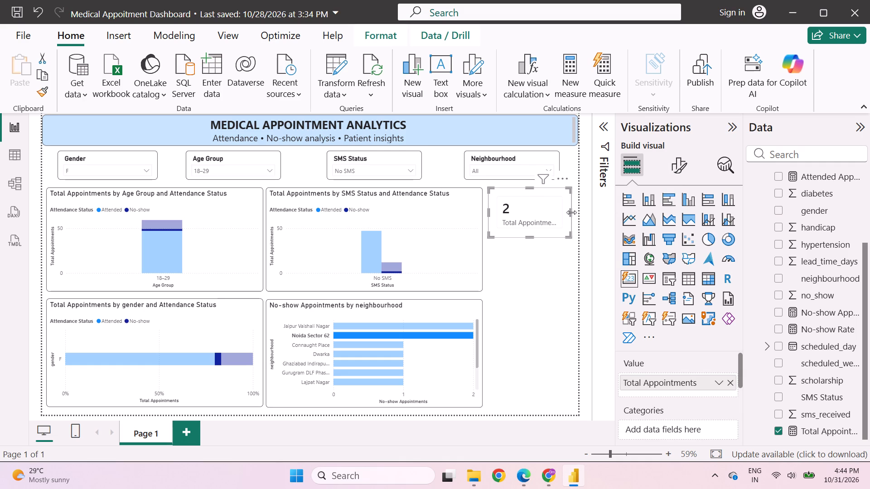
click(570, 211)
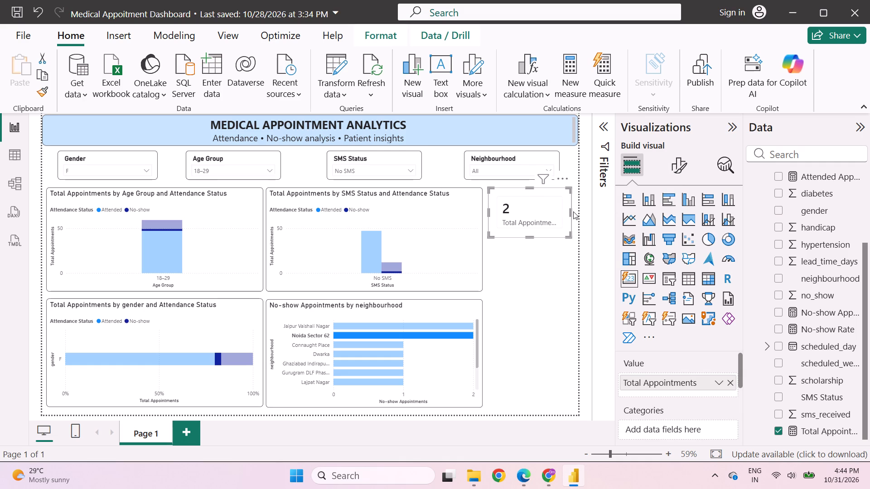
click(570, 211)
click(570, 211)
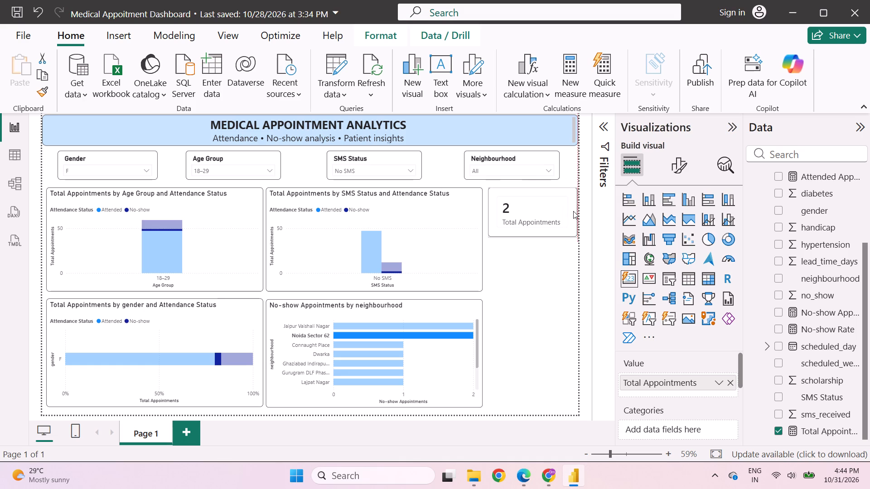
click(541, 256)
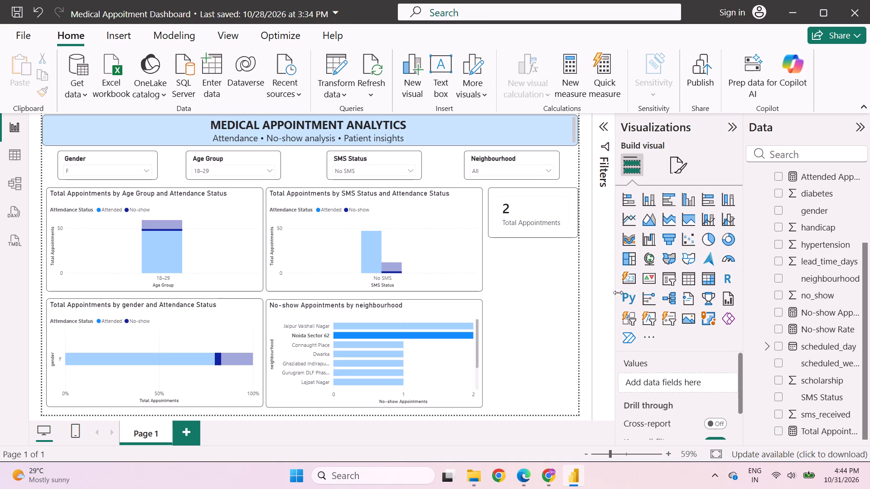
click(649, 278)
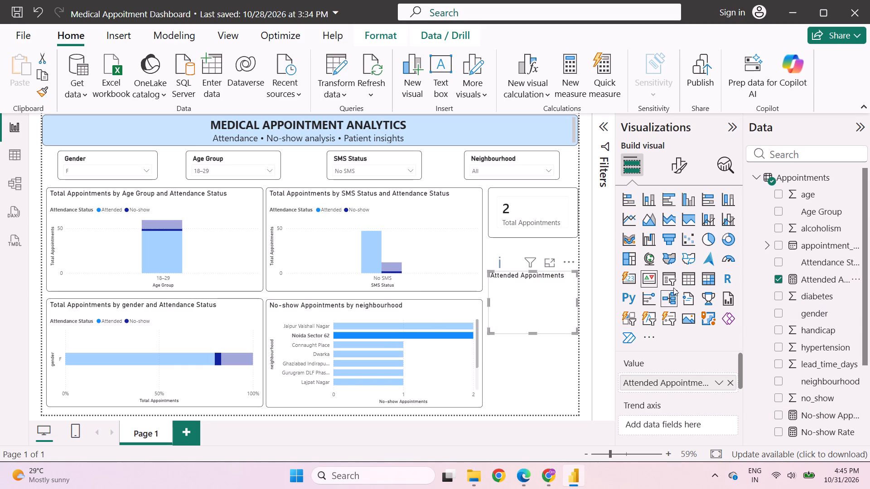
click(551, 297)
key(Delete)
Add a card visual below the Total Appointments card with Attended Appointments as its value.
click(628, 279)
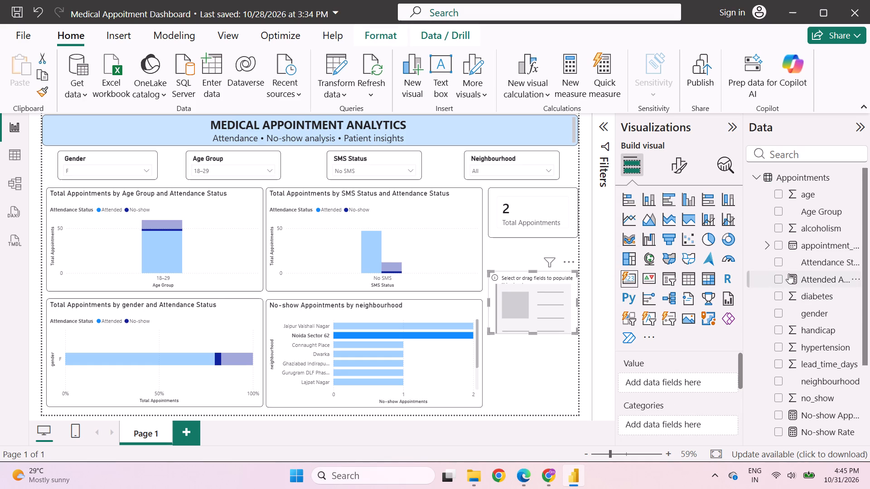
click(776, 278)
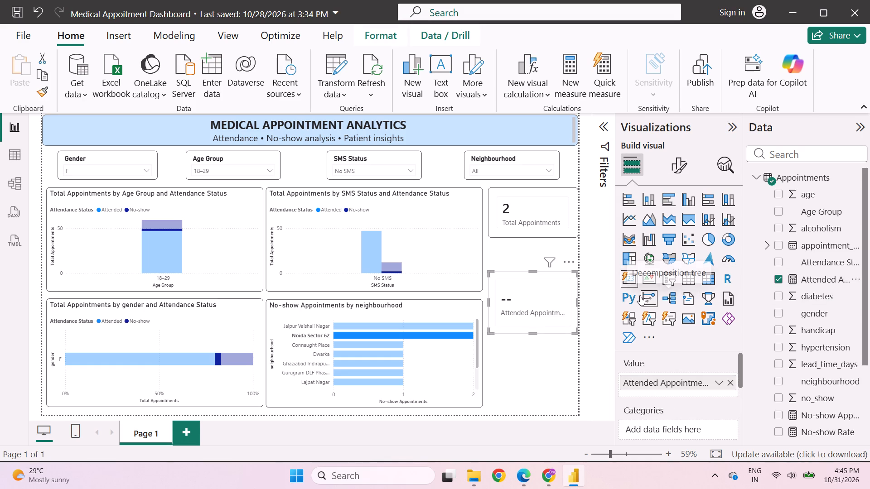
scroll(551, 296, down, 2)
scroll(551, 296, up, 2)
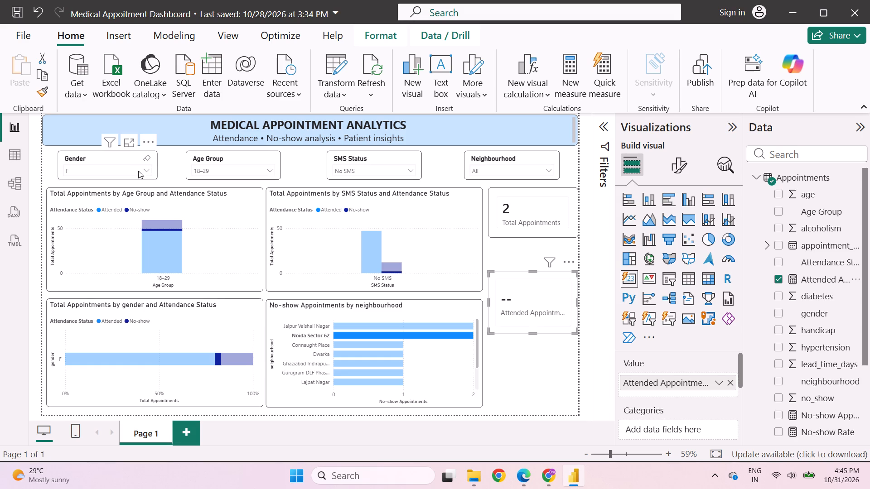
Clear the selections in the Gender, Age Group and SMS Status slicers.
click(148, 160)
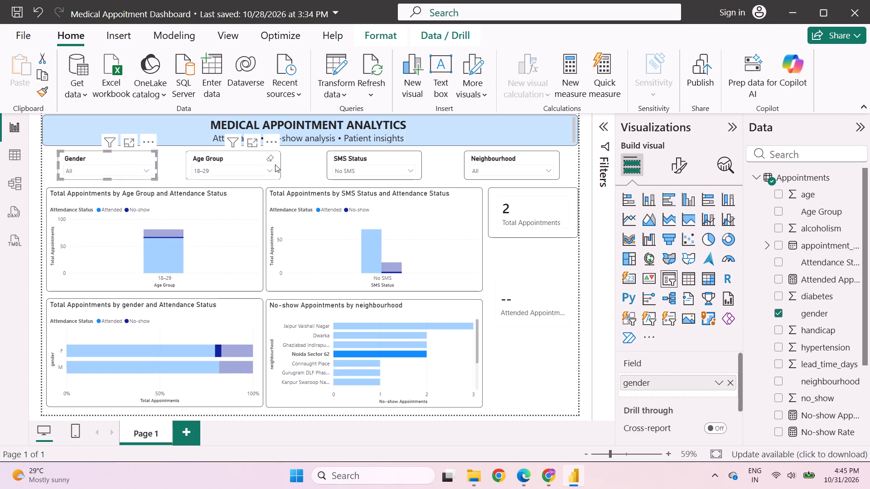
click(270, 157)
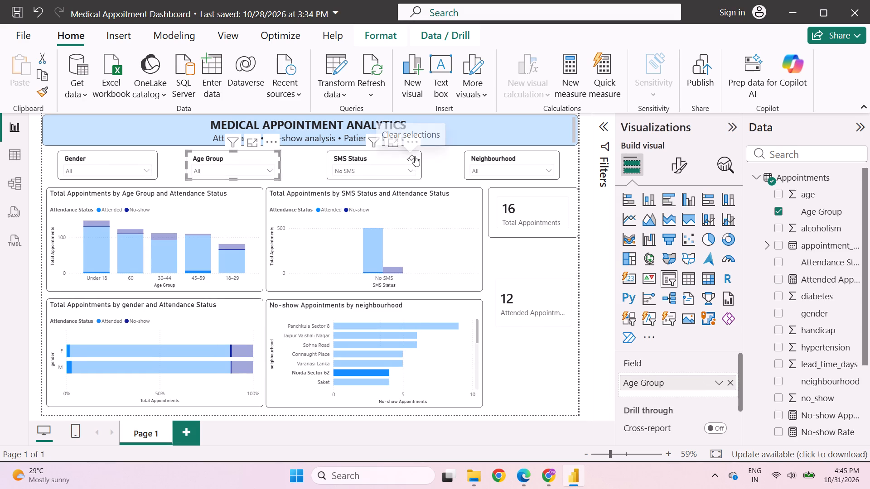
click(412, 156)
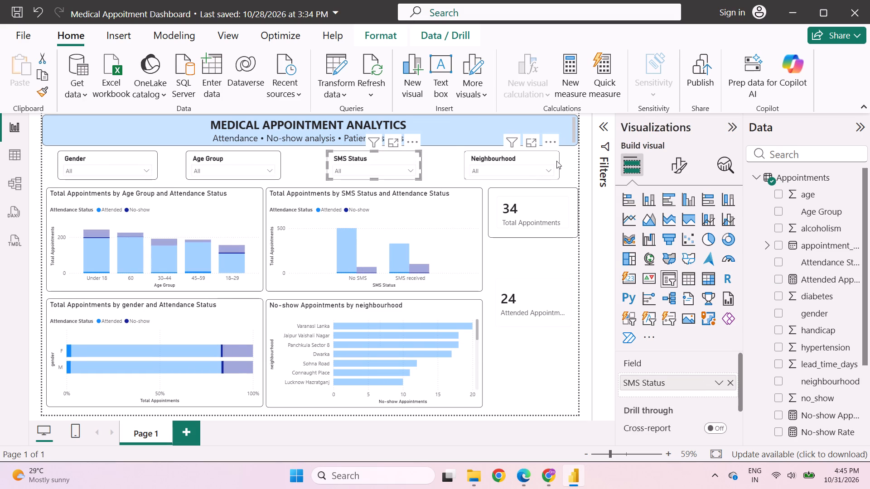
click(553, 158)
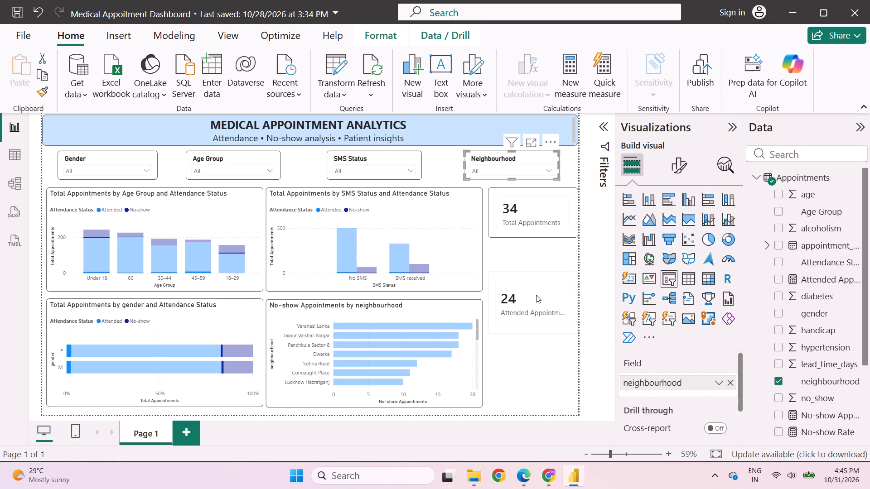
Move the Attended Appointments card up close beneath the Total Appointments card, aligned with its side edges.
drag(533, 284, 529, 259)
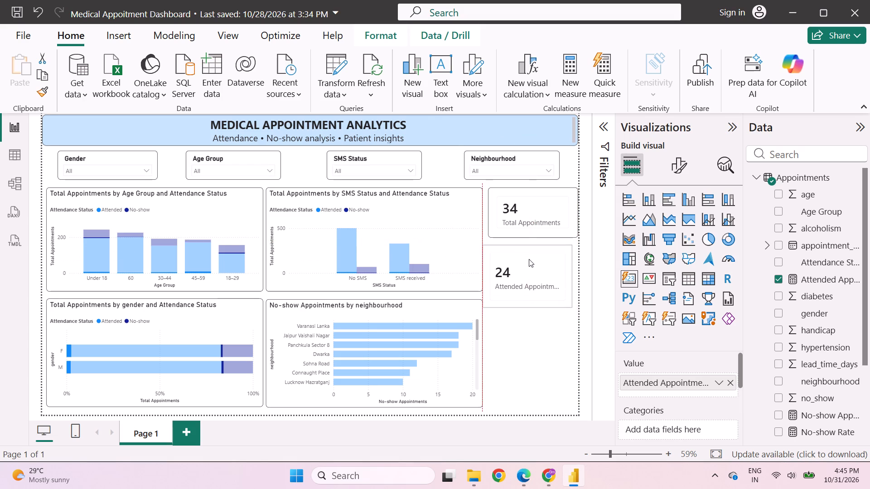
drag(529, 259, 533, 259)
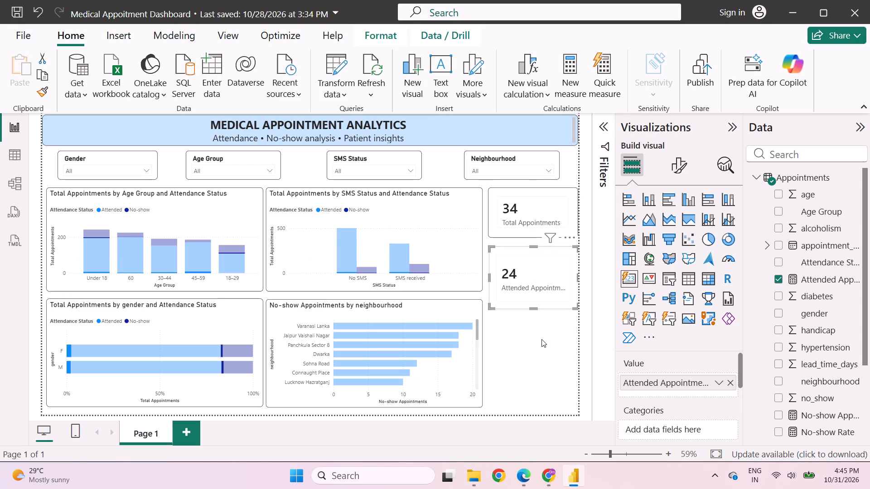
click(541, 339)
Shorten the Attended Appointments card so its bottom edge is level with the SMS status chart's bottom.
click(534, 261)
drag(534, 308, 534, 289)
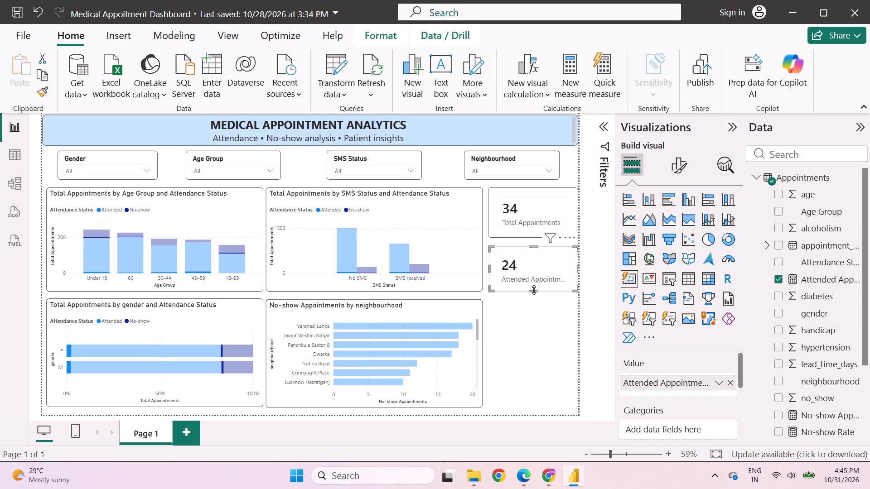
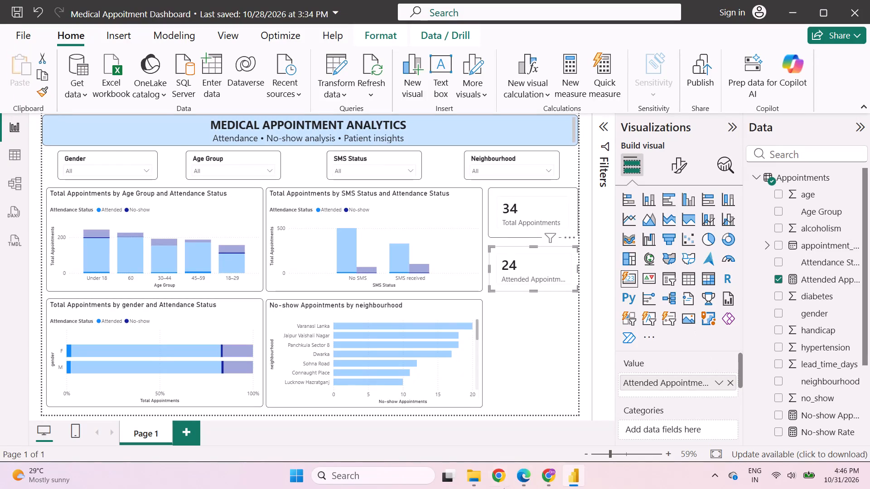
Check the ChatGPT dashboard mockup in Chrome and add a No-show Appointments card below the Attended Appointments card.
click(560, 476)
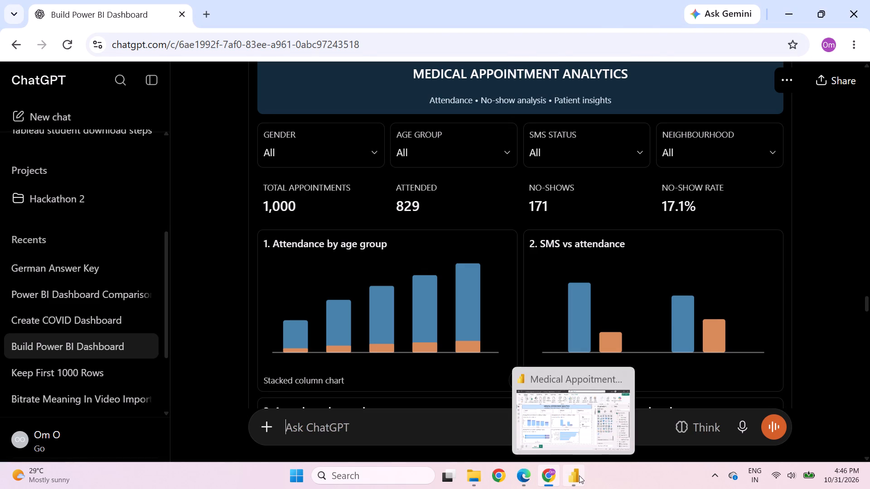
click(579, 475)
click(526, 340)
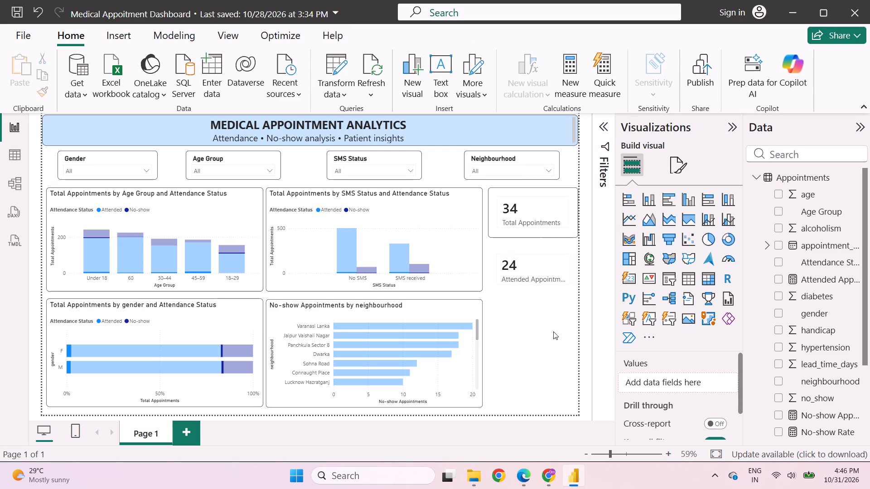
click(633, 278)
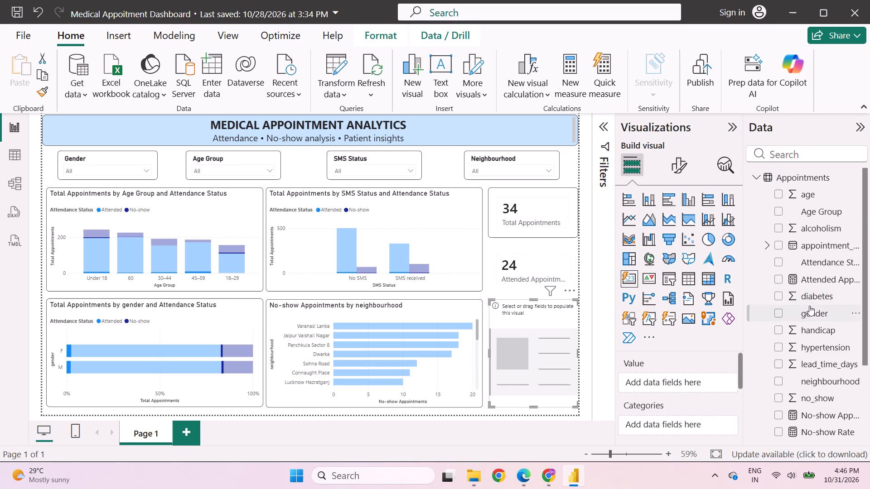
scroll(809, 309, down, 1)
click(778, 342)
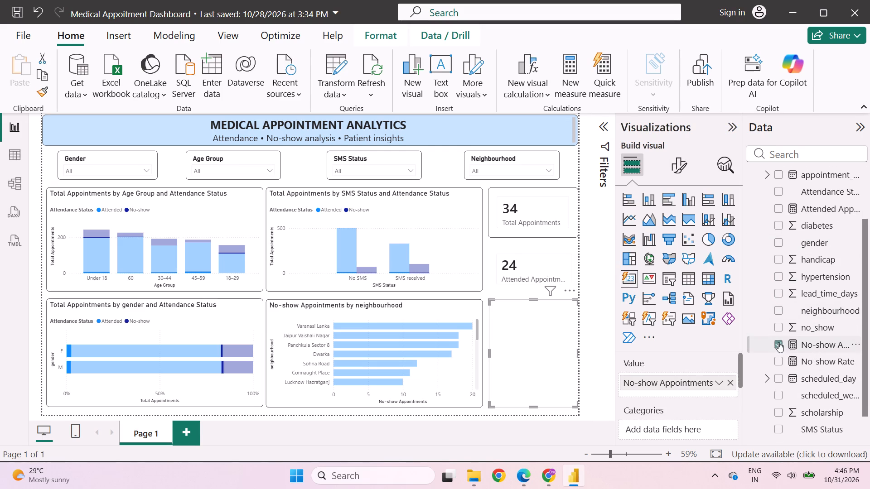
Shorten the No-show Appointments card and move it up close beneath the Attended Appointments card.
drag(535, 406, 534, 384)
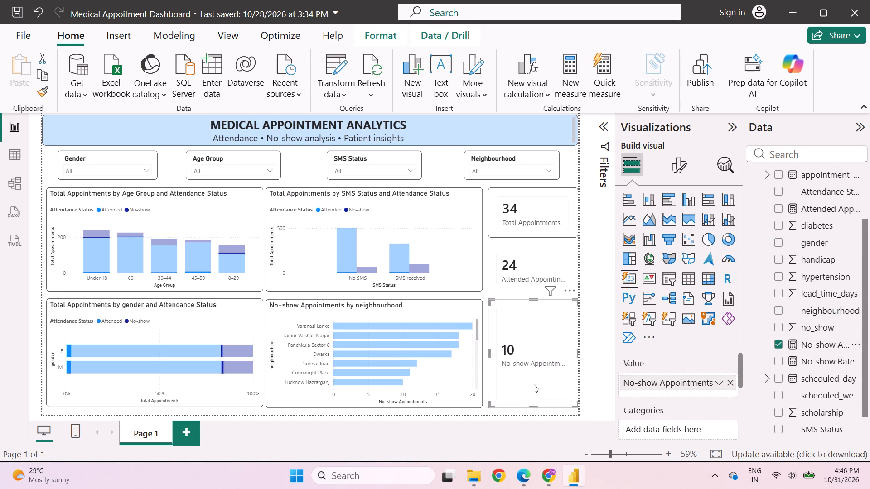
drag(534, 384, 536, 336)
drag(536, 307, 536, 301)
Add a card with No-show Rate as its value below the No-show Appointments card and shorten it from the bottom.
click(515, 379)
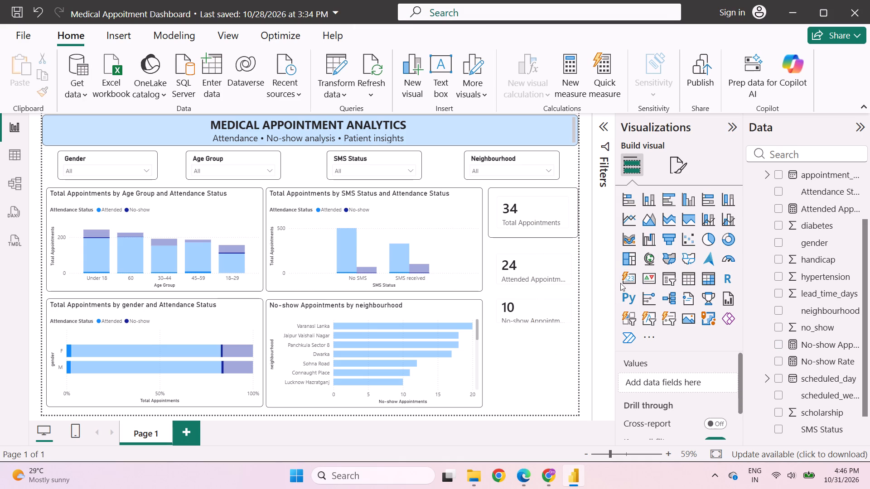
click(624, 280)
scroll(803, 353, down, 2)
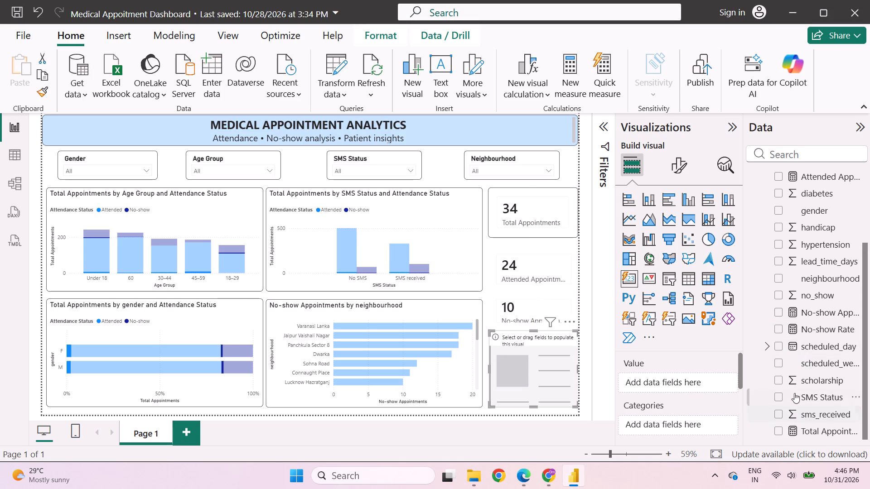
click(775, 328)
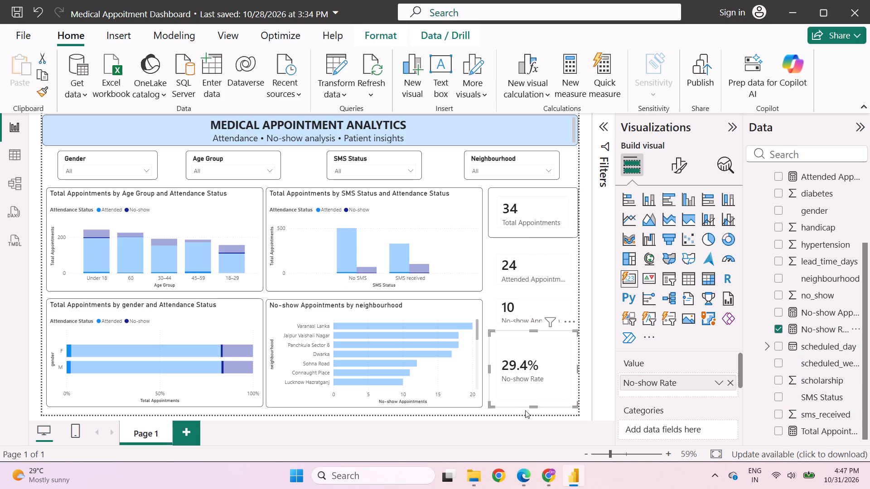
drag(532, 406, 532, 384)
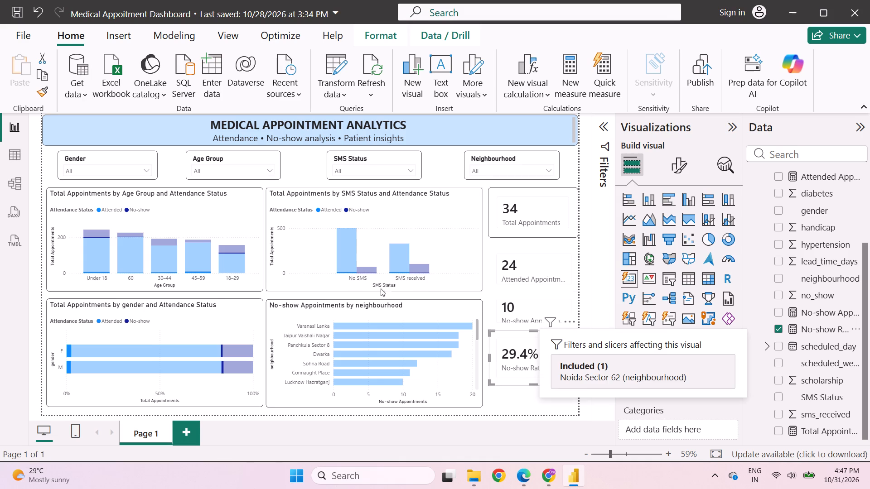
Narrow the age group chart slightly by pulling in its edge nearest the SMS Status chart.
click(243, 214)
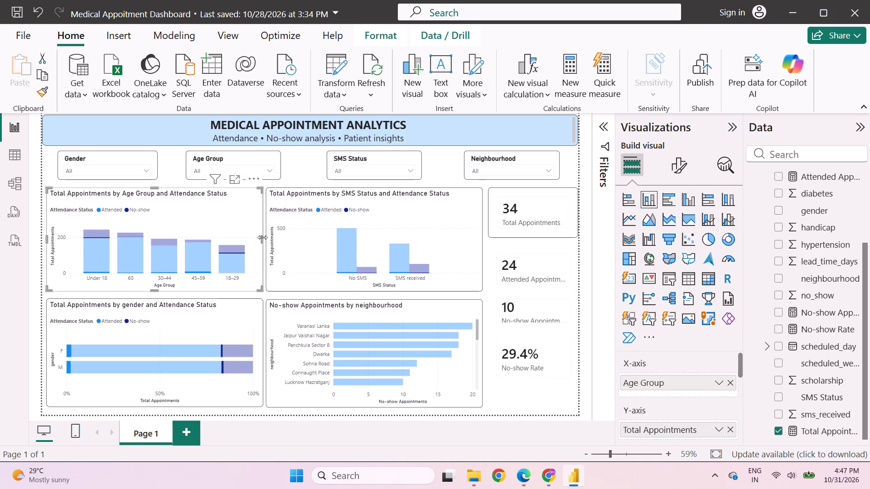
click(262, 237)
click(263, 239)
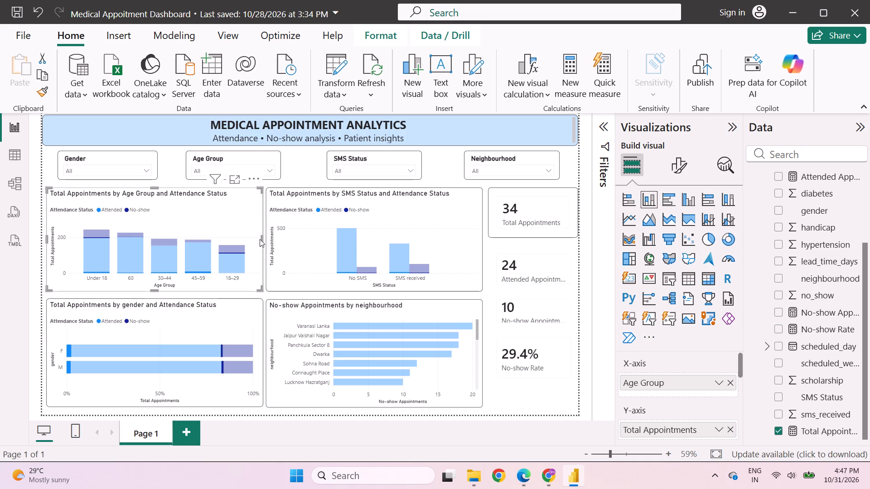
click(261, 238)
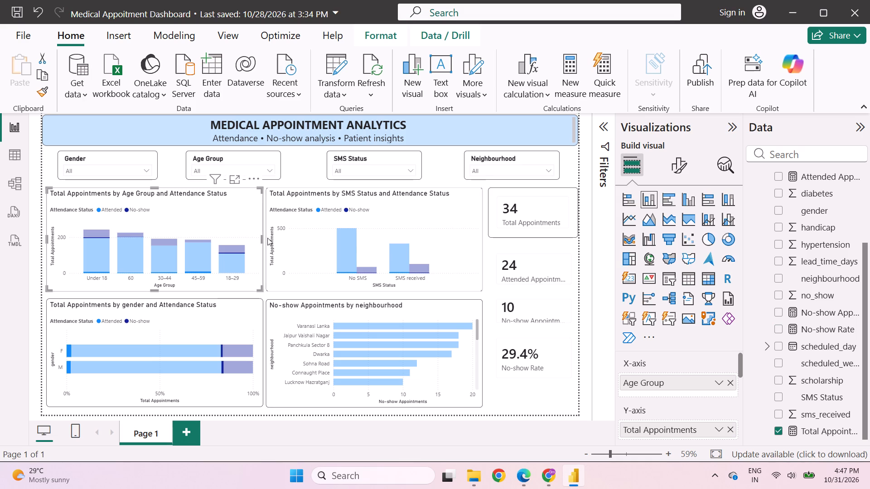
drag(263, 239, 256, 239)
key(ctrl+z)
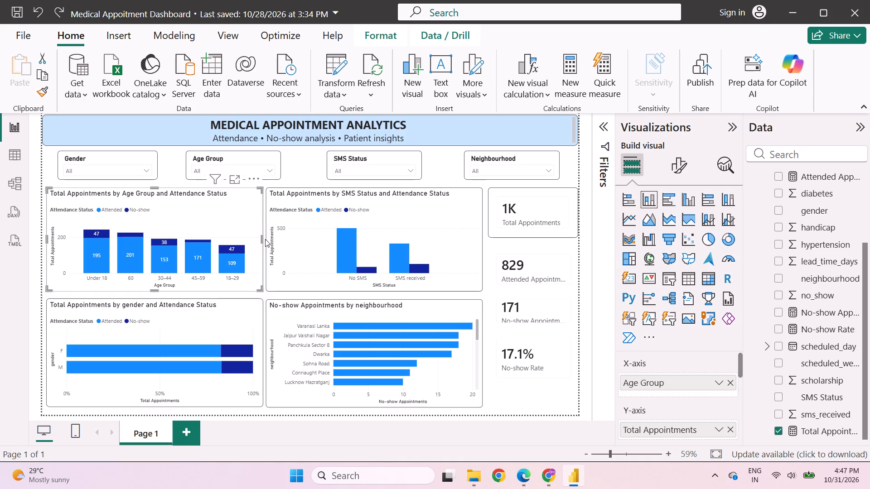
drag(261, 239, 256, 240)
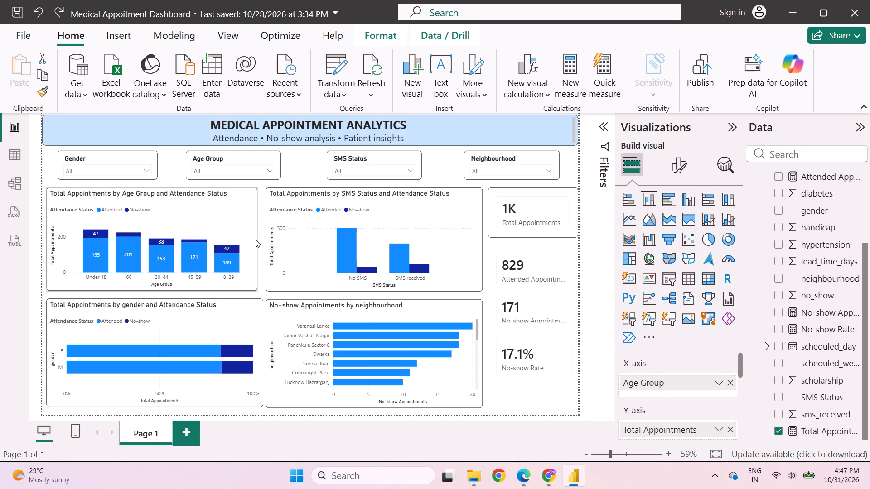
drag(256, 240, 254, 240)
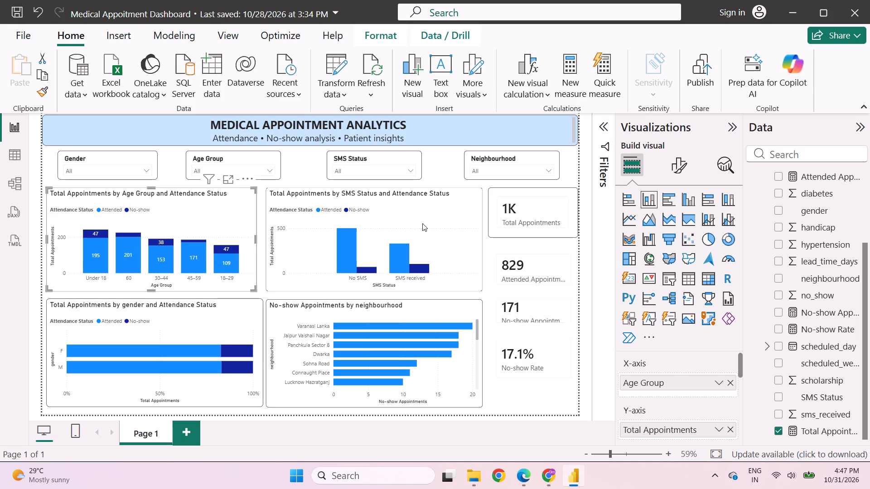
Move the SMS Status chart closer to the age group chart and narrow it slightly on the side facing the cards.
click(422, 223)
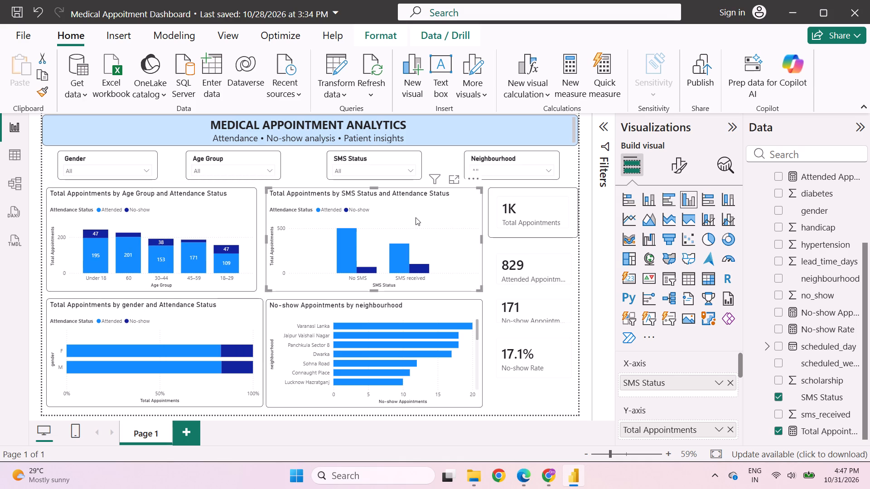
drag(416, 217, 411, 217)
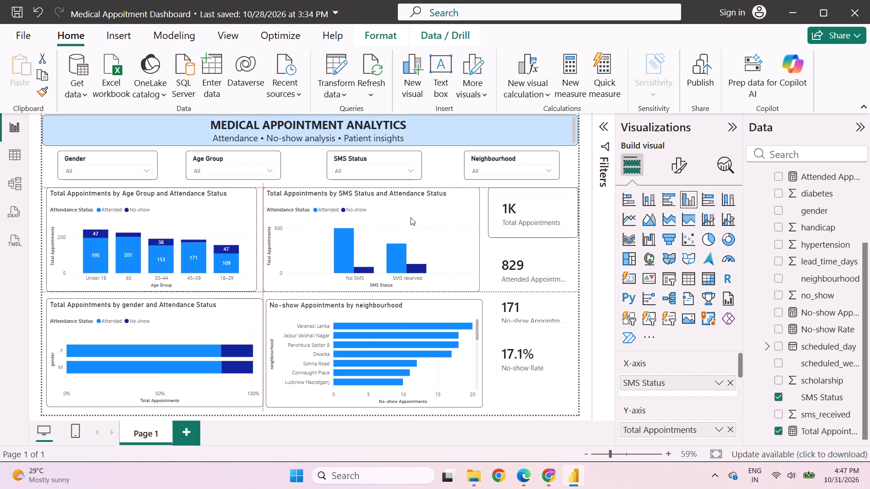
drag(411, 217, 408, 217)
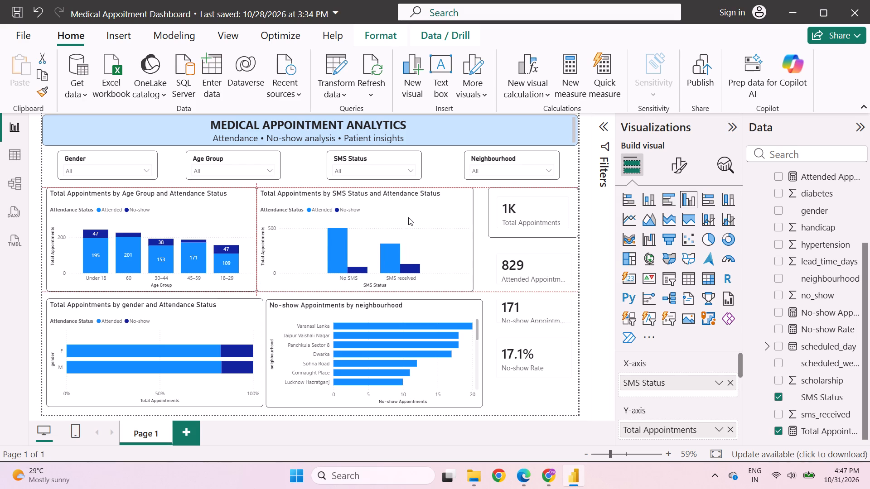
drag(408, 217, 411, 217)
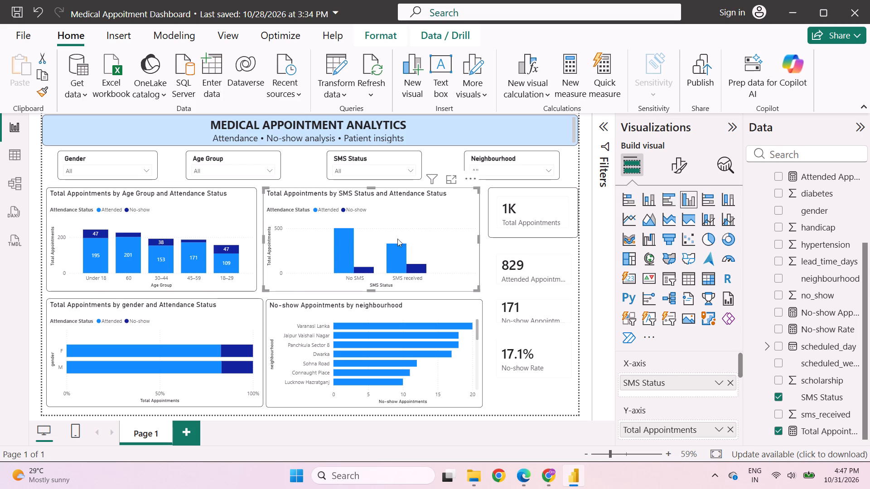
drag(479, 236, 474, 236)
Narrow the gender chart to match the width of the age group chart above it.
click(248, 319)
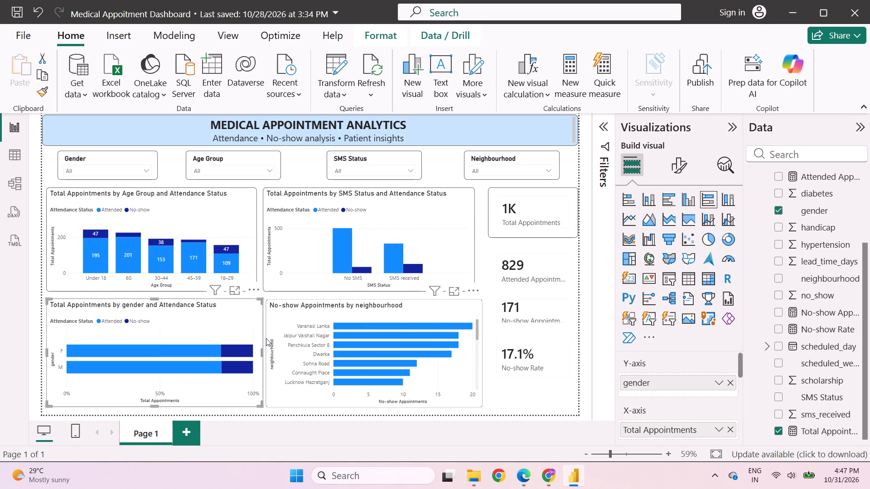
drag(261, 352, 256, 350)
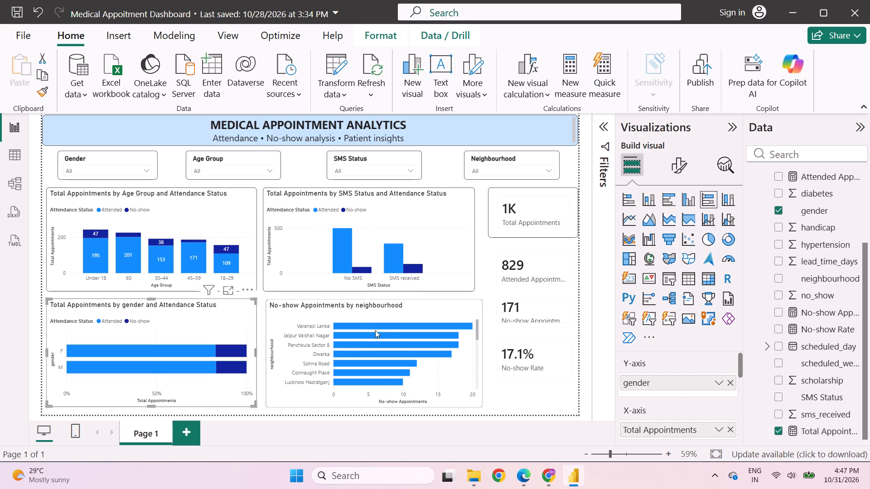
Resize the No-show Appointments by neighbourhood chart so both side edges line up with the SMS Status chart above.
click(385, 309)
click(266, 354)
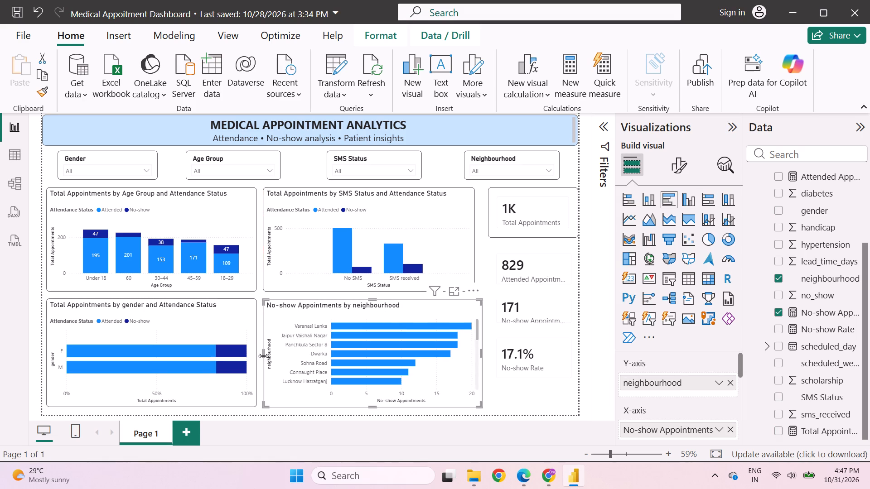
drag(480, 352, 473, 351)
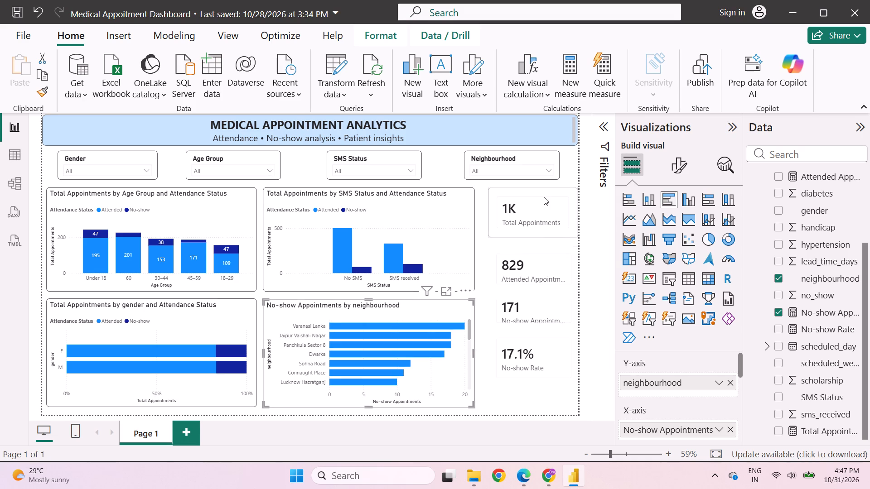
Move the Total Appointments and Attended Appointments cards closer to the charts, keeping their side edges aligned with each other.
drag(541, 192, 535, 193)
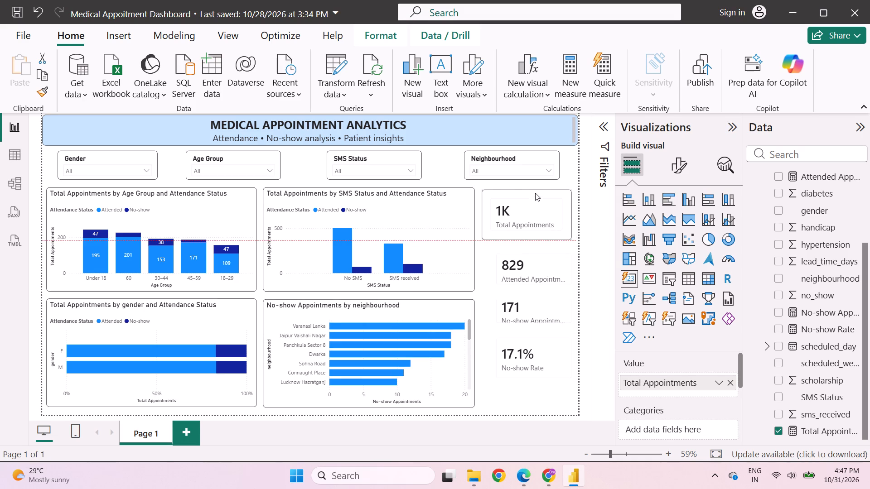
drag(535, 193, 535, 192)
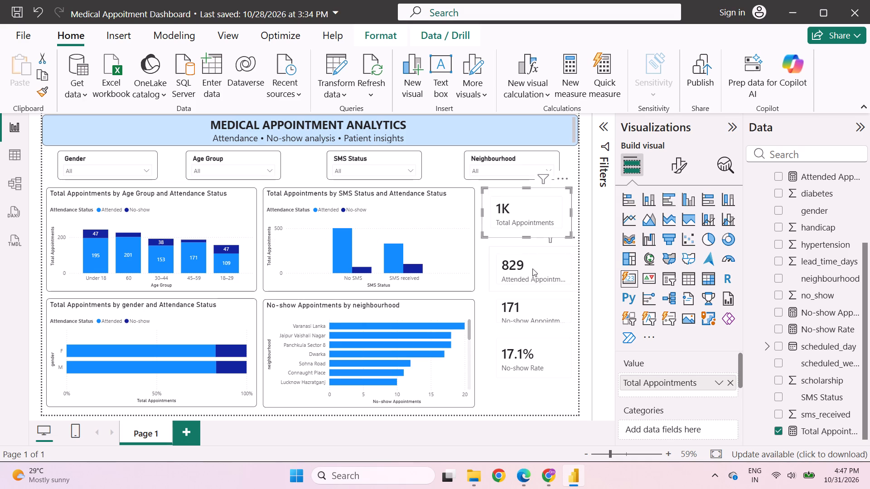
drag(541, 255, 532, 253)
Move the No-show Rate card down level with the neighbourhood chart's bottom, aligned with the side edges of the top cards.
drag(531, 334, 530, 342)
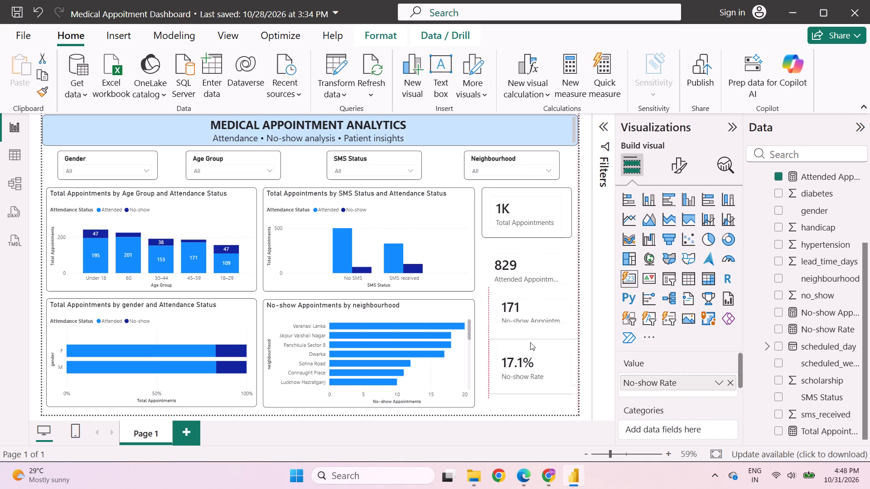
drag(530, 342, 526, 353)
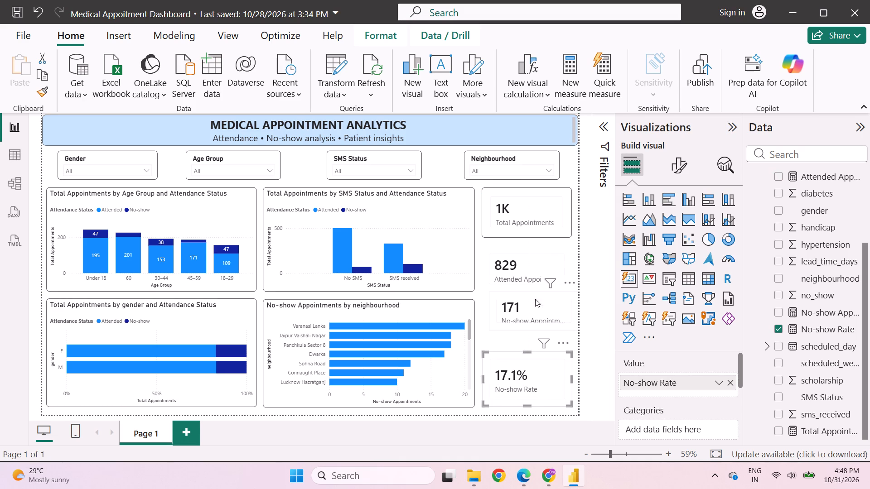
Align the No-show Appointments card with the other cards and the neighbourhood chart's top, and lengthen it towards the No-show Rate card.
drag(538, 294, 531, 300)
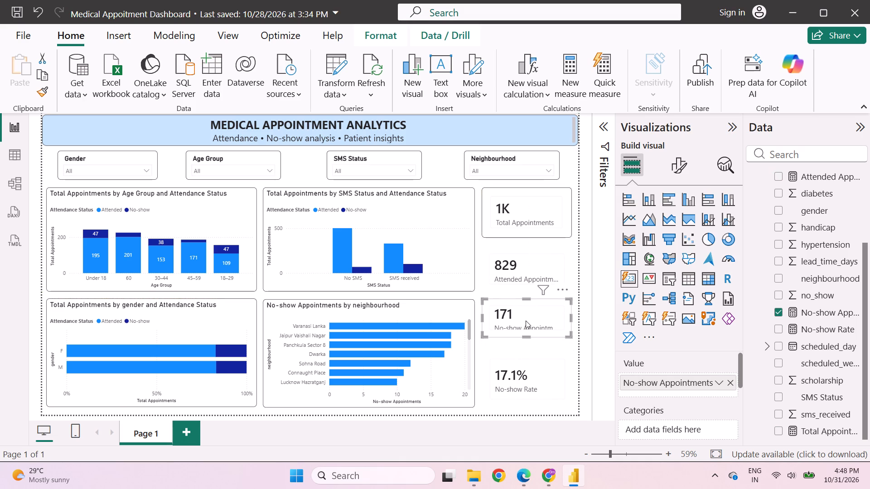
drag(526, 337, 526, 343)
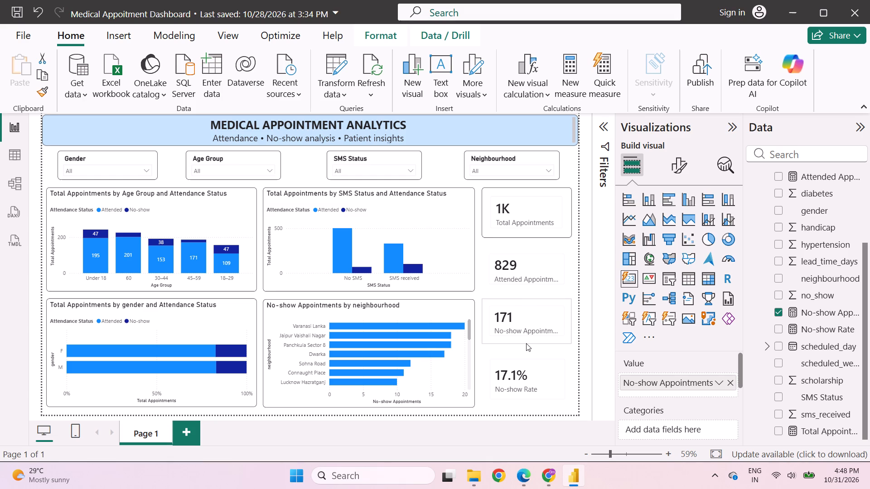
drag(526, 343, 526, 345)
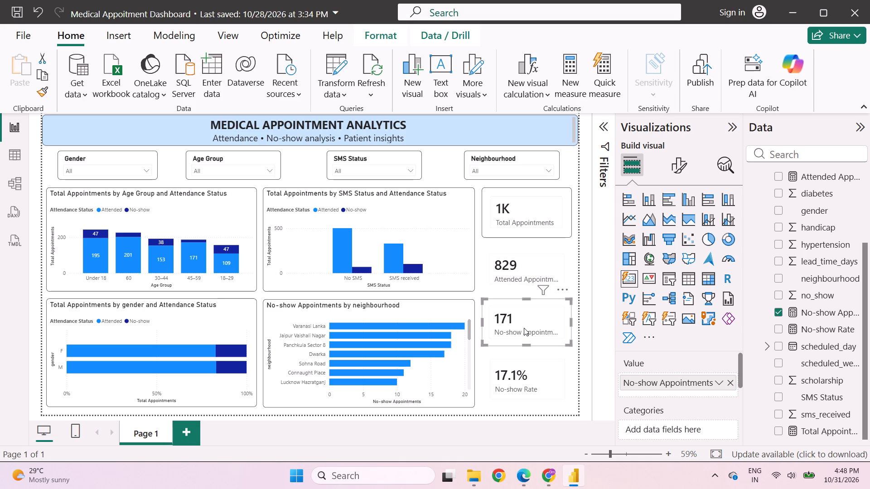
Adjust the Total Appointments card's height by extending its bottom edge slightly.
click(530, 191)
click(526, 201)
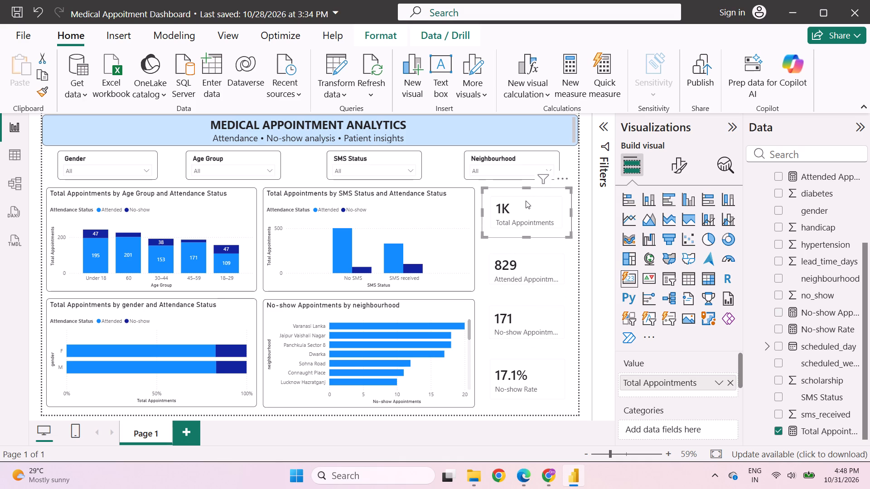
click(524, 238)
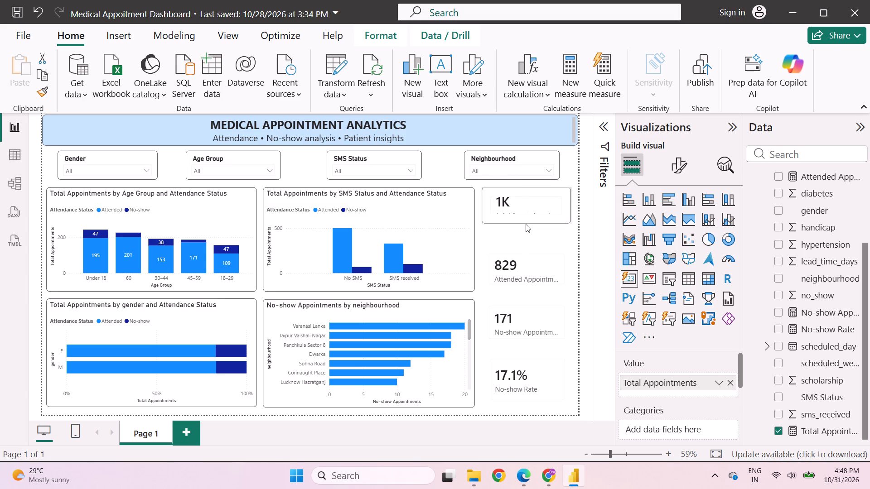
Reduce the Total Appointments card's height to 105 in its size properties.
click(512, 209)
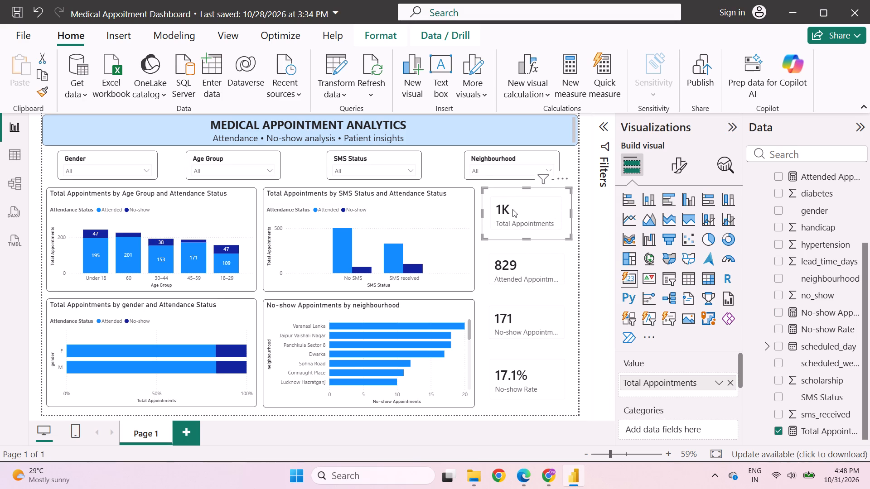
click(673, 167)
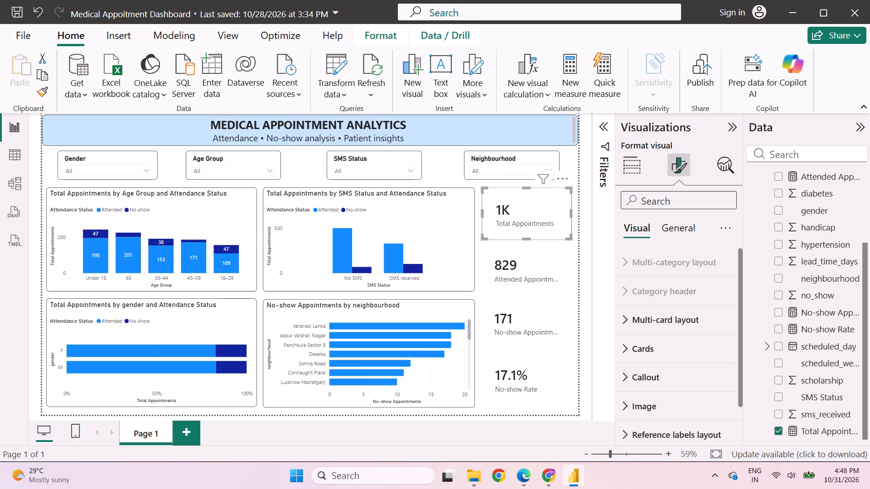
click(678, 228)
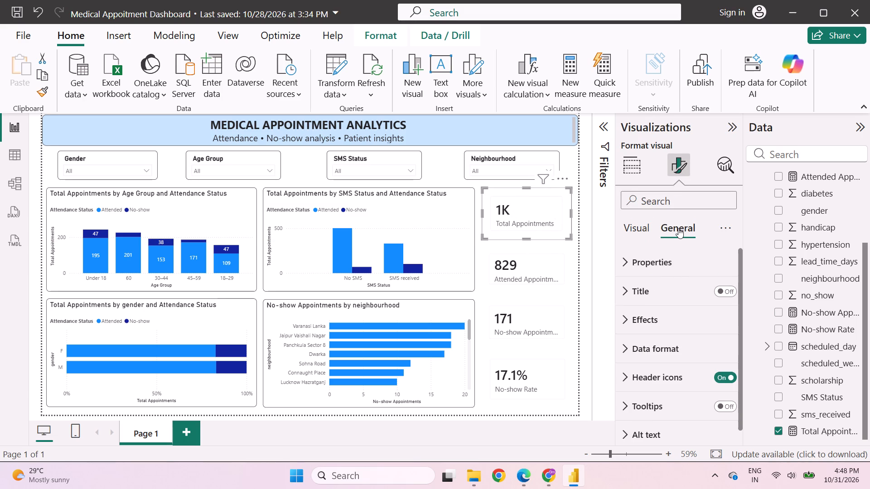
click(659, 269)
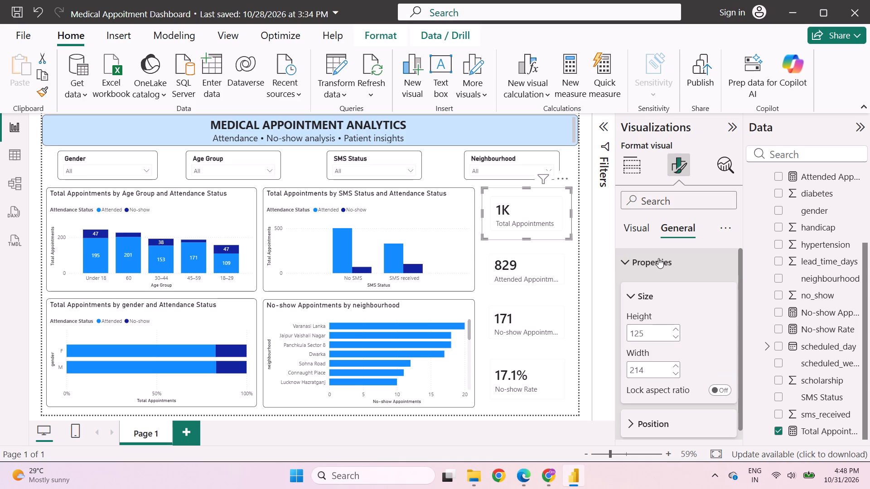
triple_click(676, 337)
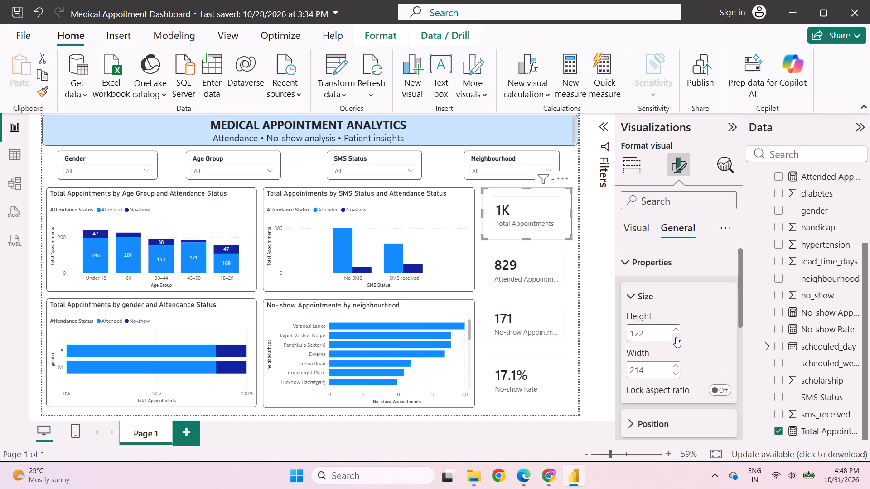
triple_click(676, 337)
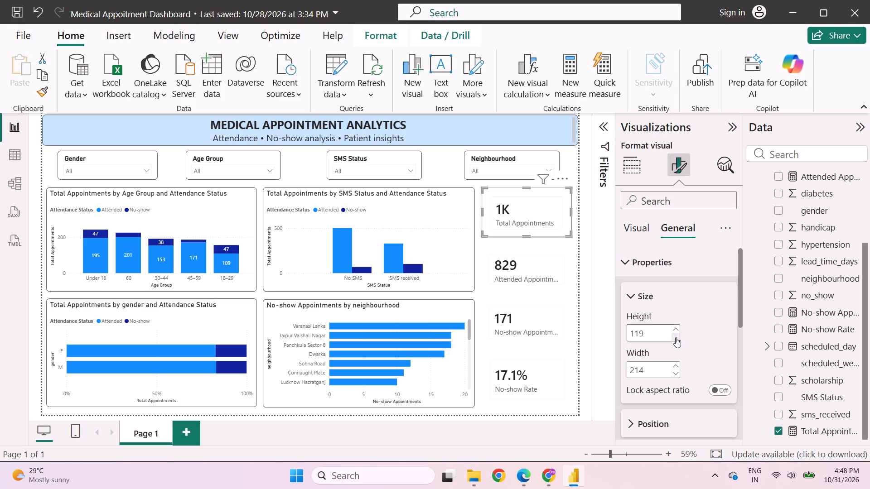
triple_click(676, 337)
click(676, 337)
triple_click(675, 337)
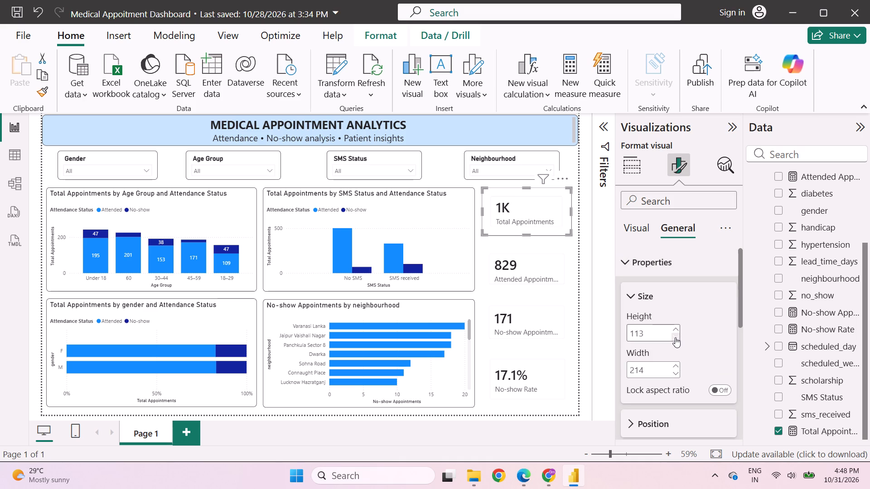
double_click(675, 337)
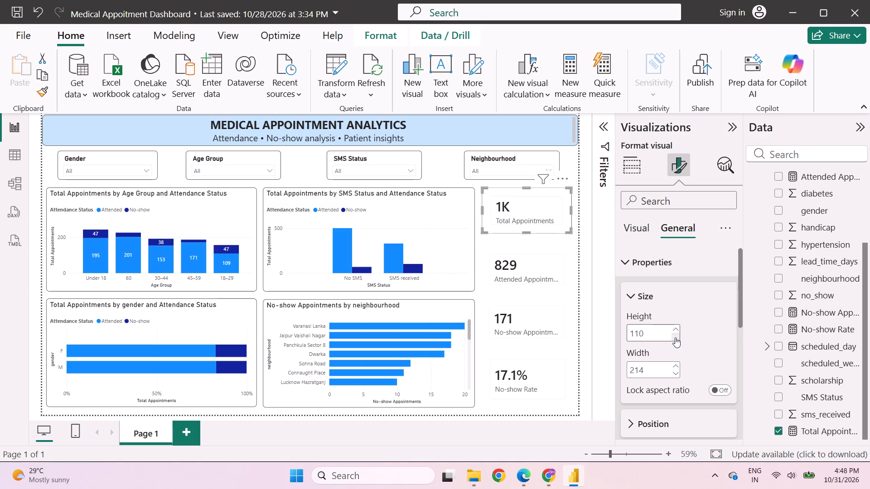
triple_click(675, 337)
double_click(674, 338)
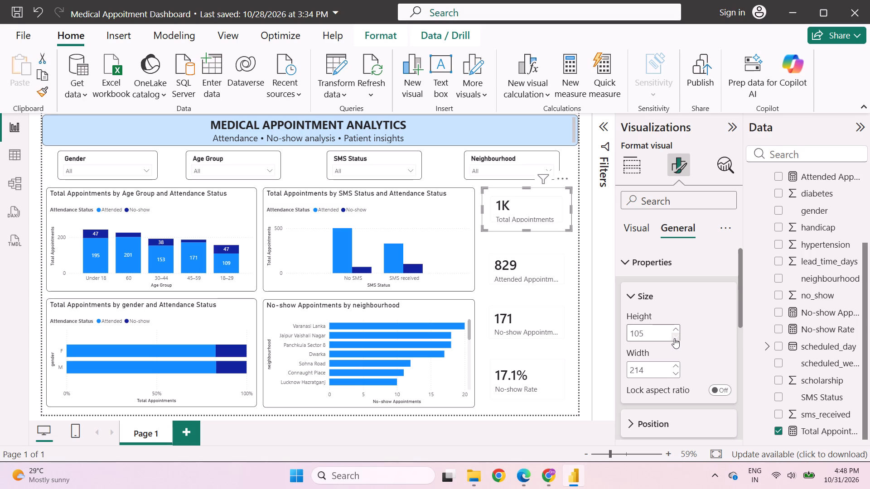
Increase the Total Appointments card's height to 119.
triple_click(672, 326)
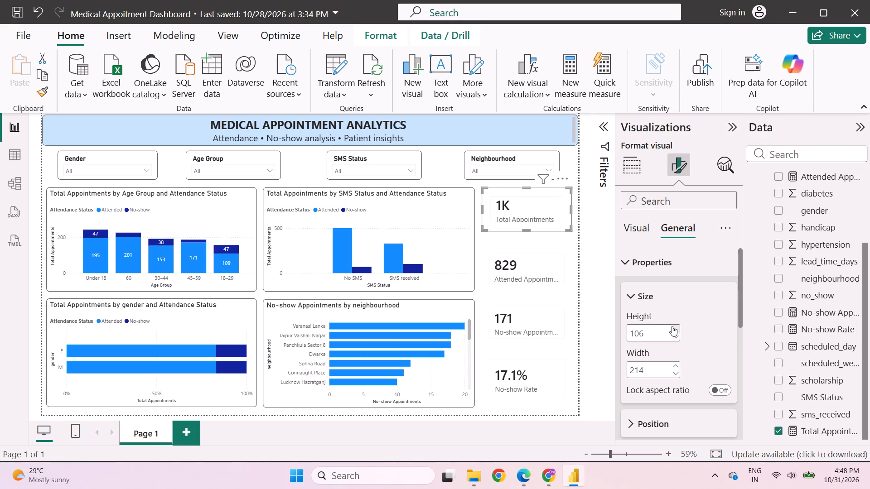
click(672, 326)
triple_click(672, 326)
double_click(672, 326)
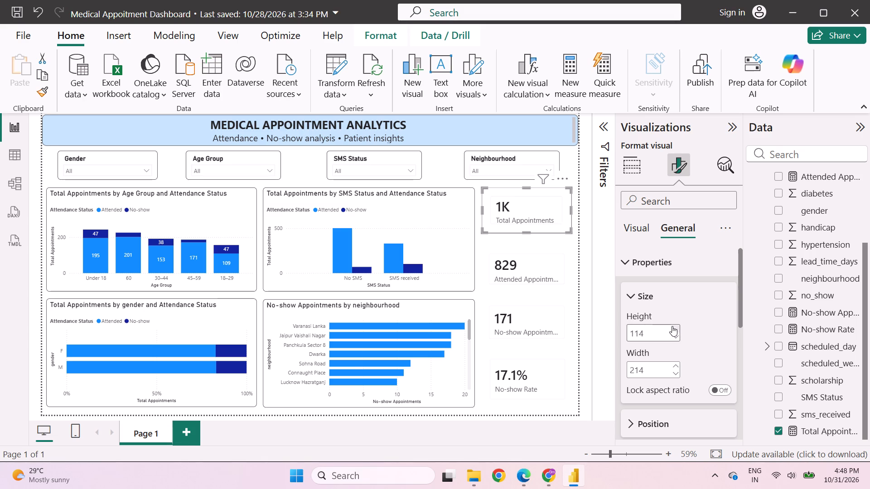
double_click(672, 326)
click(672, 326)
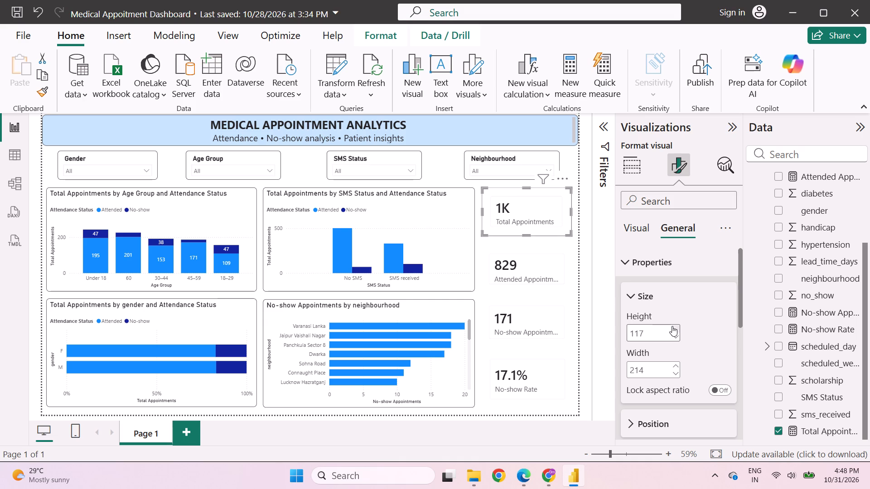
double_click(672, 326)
Compare the Total Appointments card with the Attended Appointments card's size, and set the Total Appointments card's height to 110.
click(545, 262)
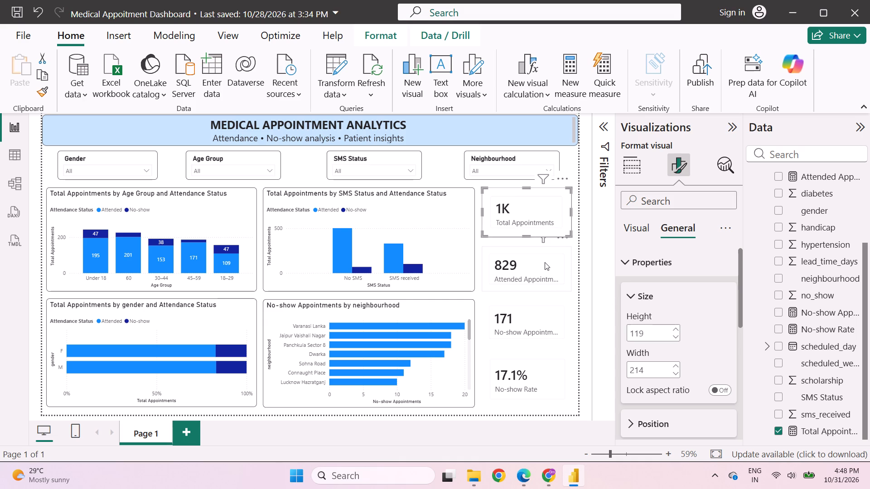
click(532, 197)
click(527, 255)
click(527, 197)
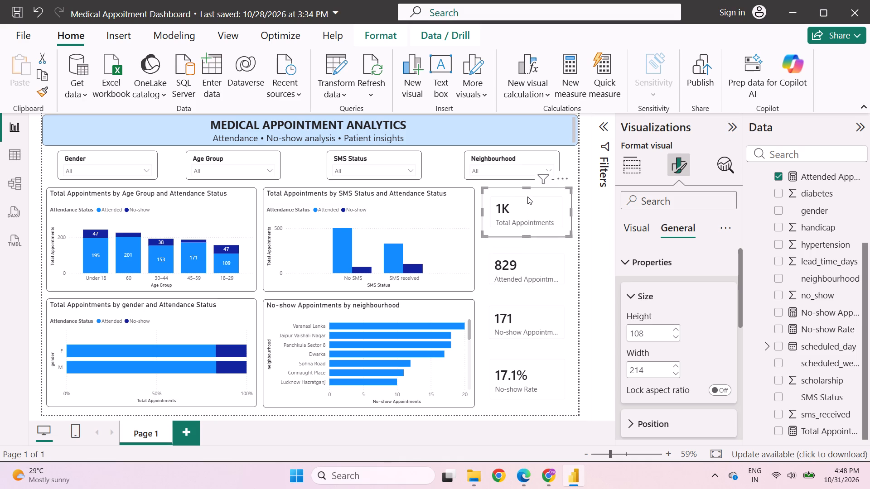
triple_click(673, 337)
triple_click(673, 337)
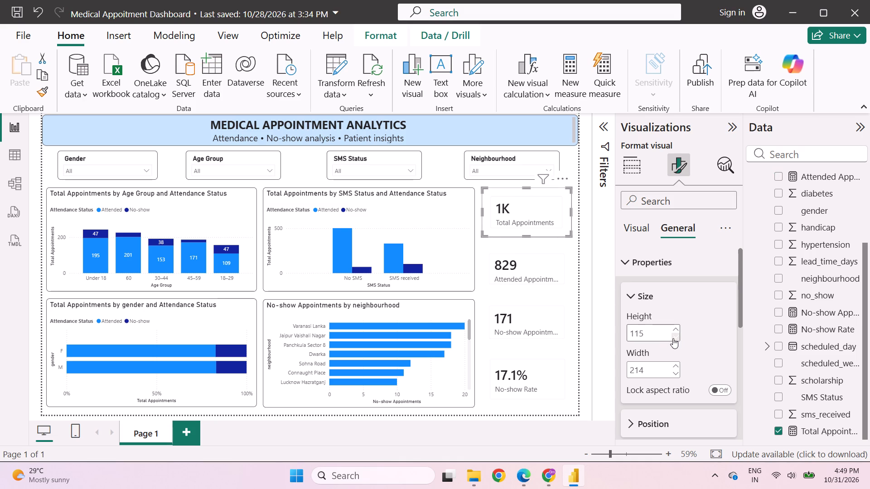
triple_click(673, 338)
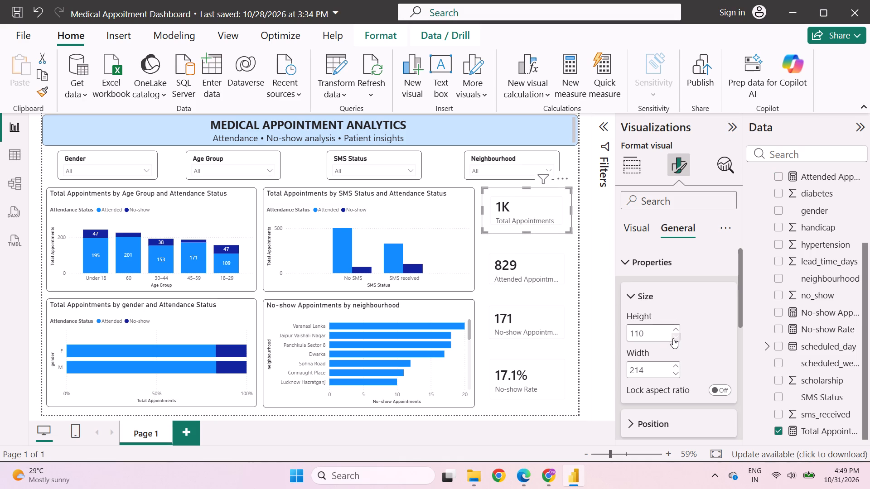
Set the heights of the Attended Appointments and No-show Appointments cards to 110.
click(537, 259)
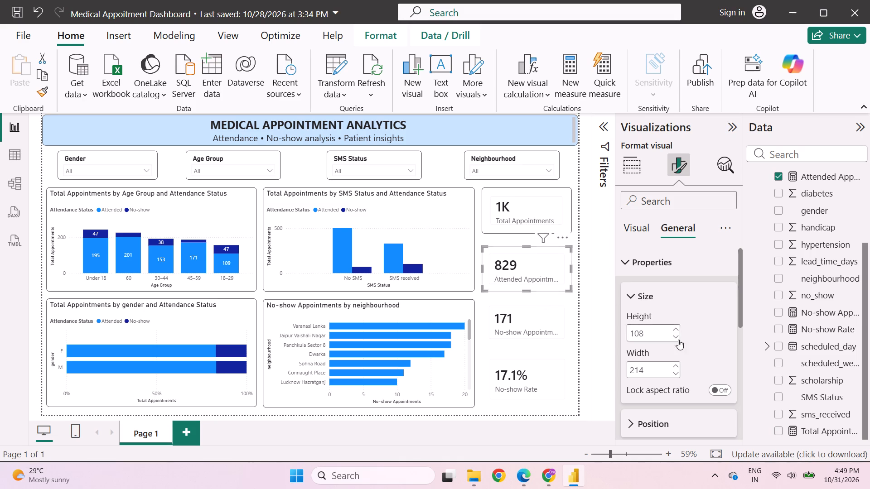
double_click(673, 331)
click(550, 313)
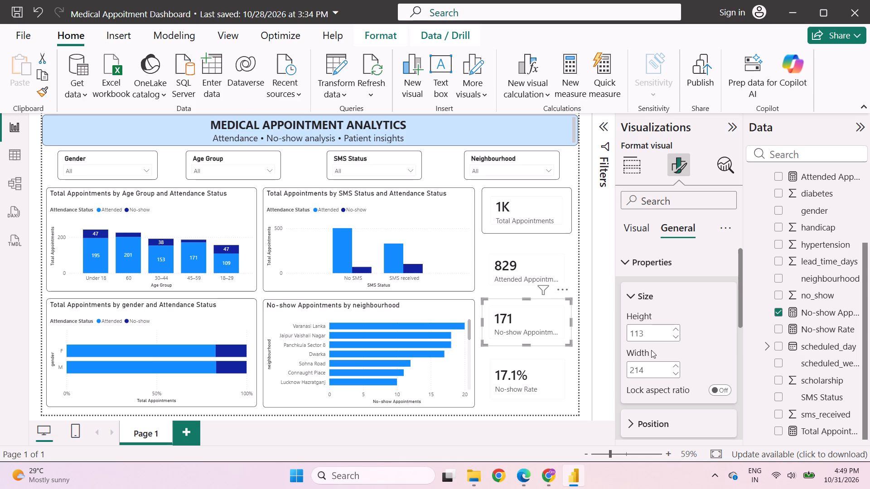
triple_click(676, 339)
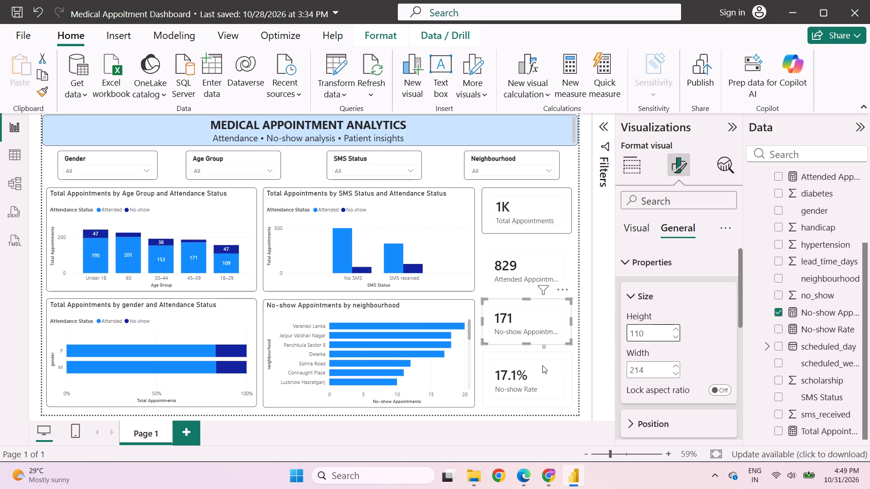
Set the No-show Rate card's height to 110.
click(542, 365)
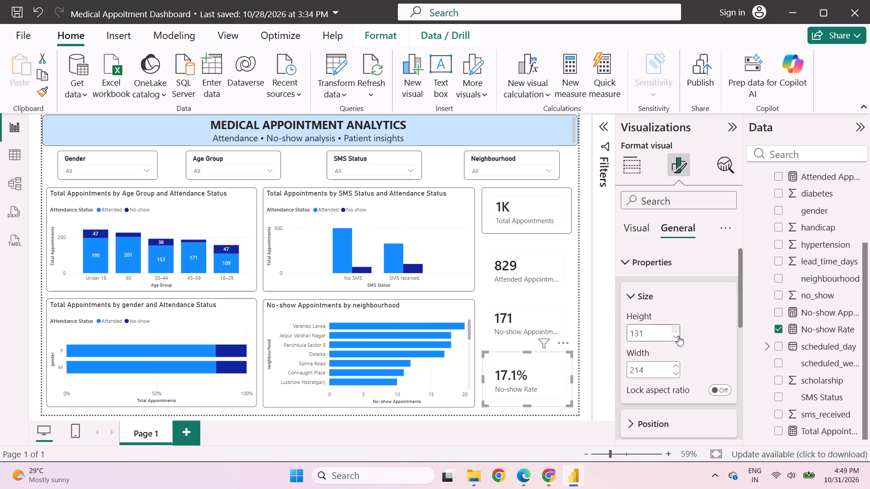
click(678, 336)
triple_click(678, 336)
triple_click(678, 336)
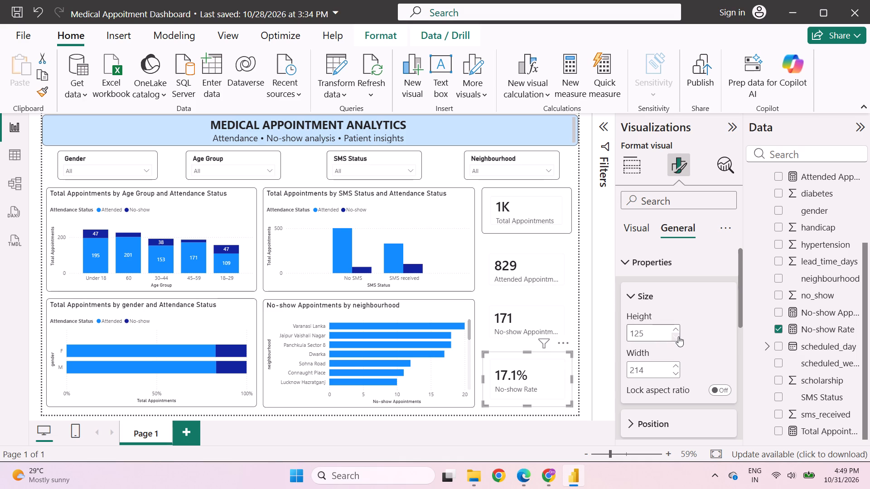
triple_click(678, 336)
triple_click(678, 336)
triple_click(678, 336)
double_click(678, 336)
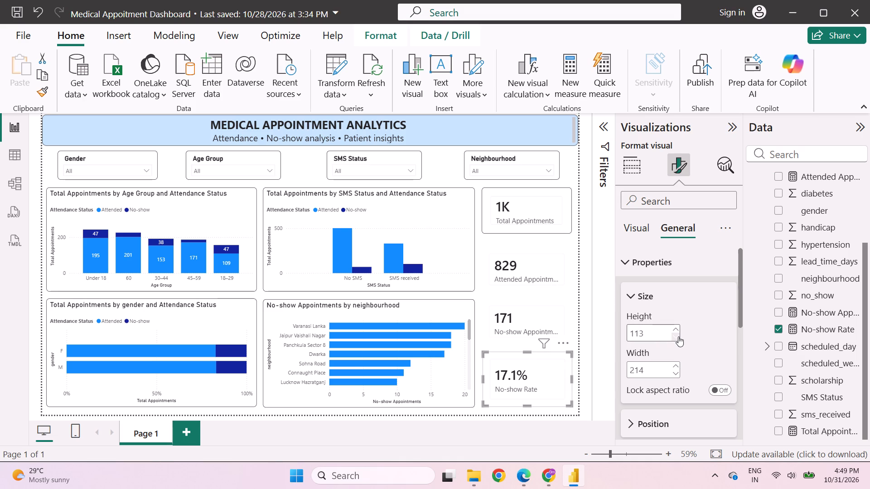
double_click(678, 336)
click(678, 336)
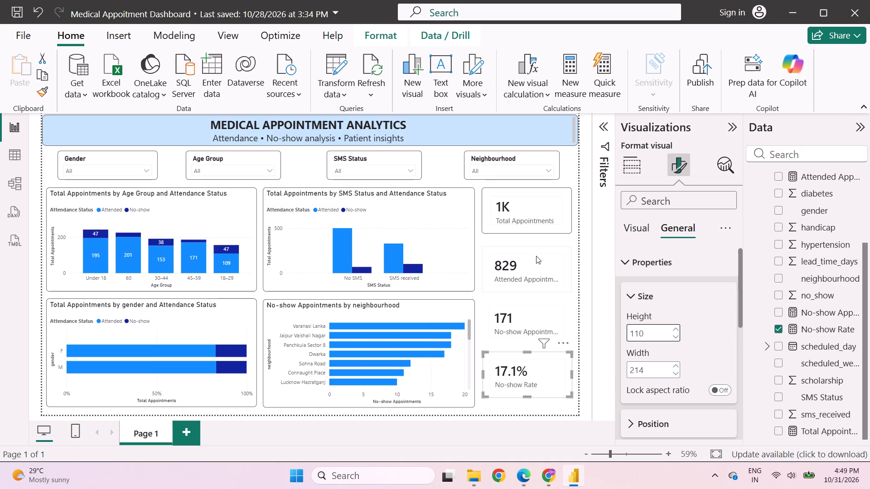
Switch to Chrome to check the ChatGPT dashboard mockup, and return to Power BI Desktop.
click(548, 472)
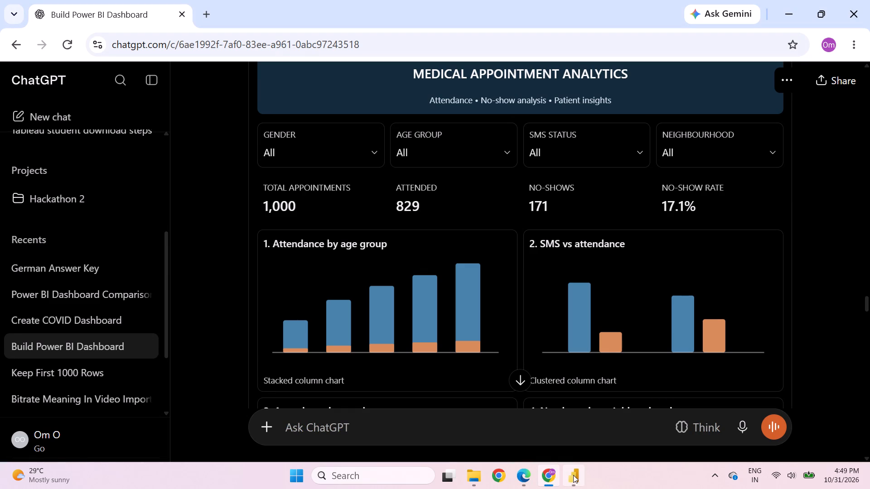
click(579, 478)
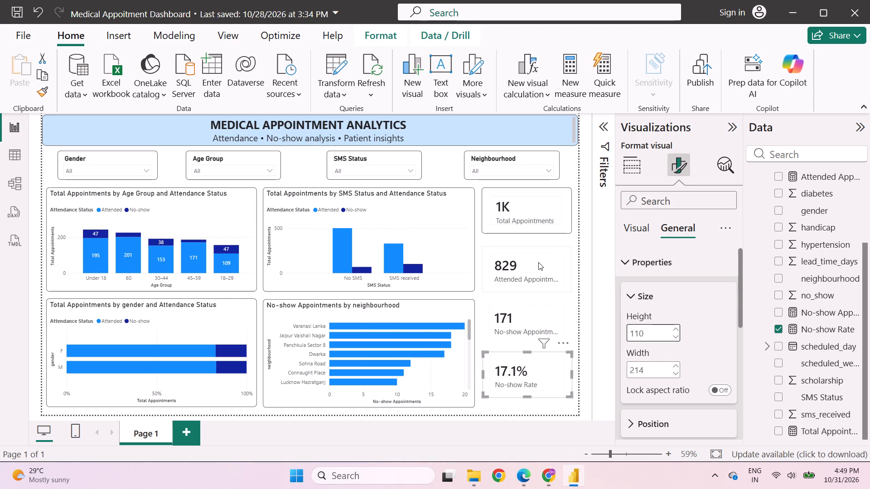
Look through the Attended Appointments card's visual and general formatting options, including title and multi-card layout.
click(528, 253)
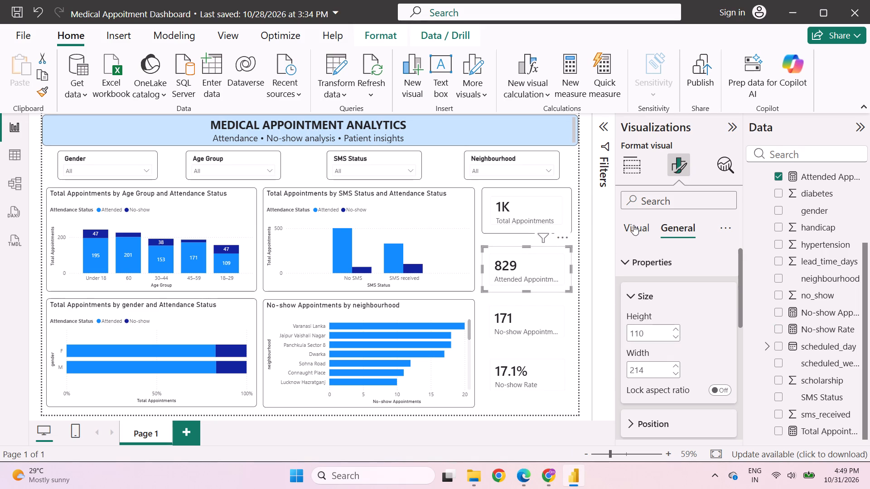
scroll(646, 282, up, 4)
scroll(646, 281, down, 4)
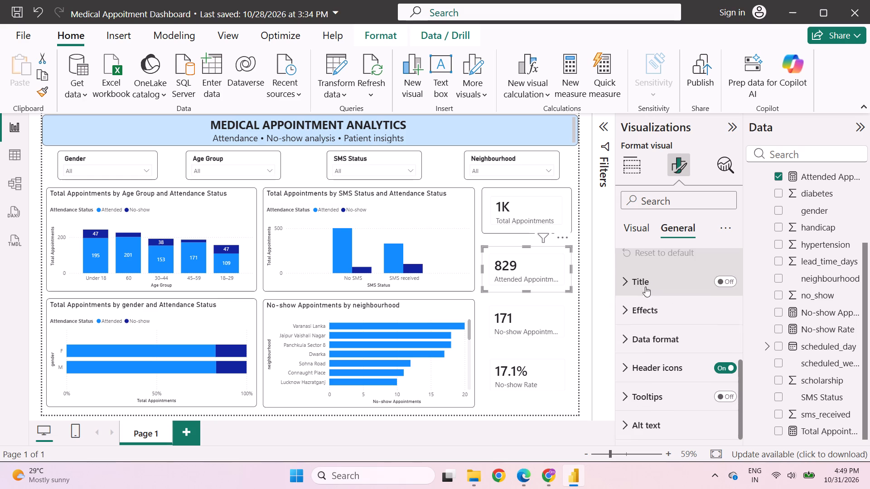
click(648, 310)
click(647, 308)
click(641, 280)
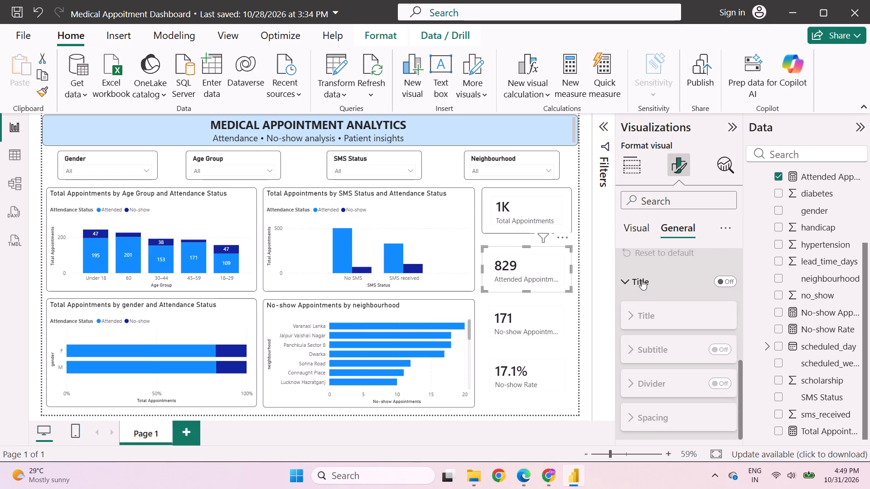
click(642, 280)
click(637, 224)
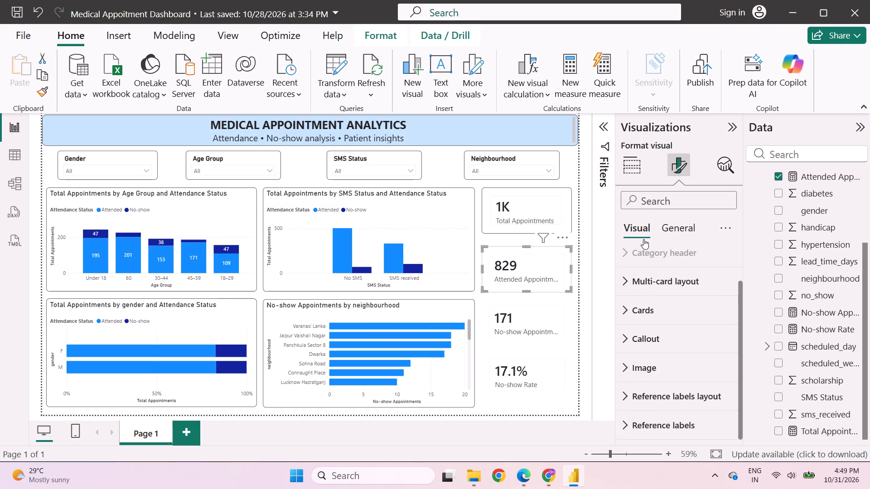
scroll(658, 279, up, 3)
click(651, 309)
scroll(651, 309, down, 2)
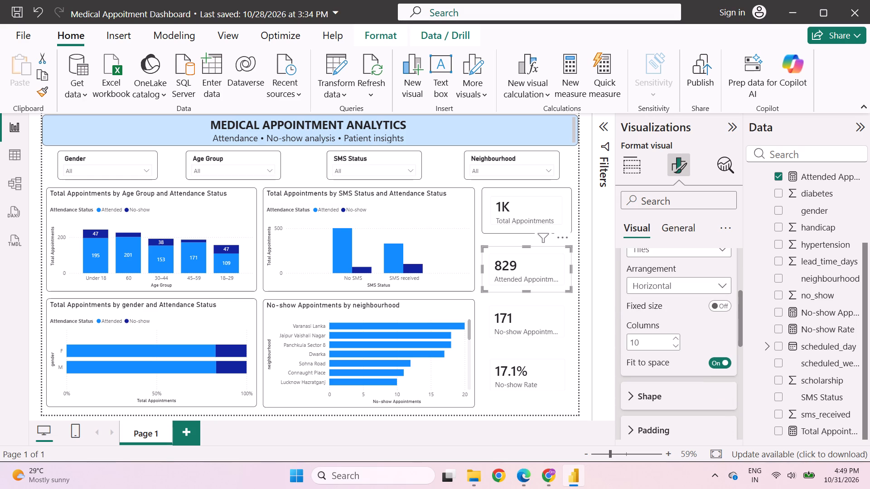
scroll(652, 308, down, 3)
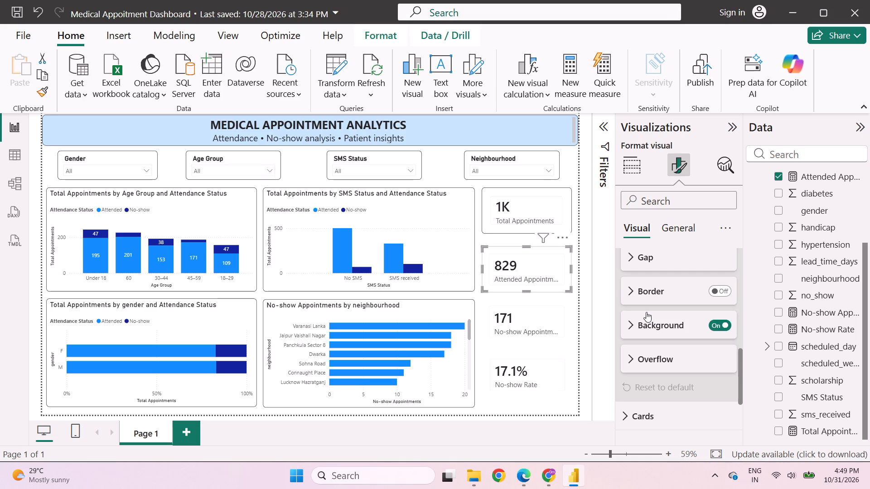
scroll(645, 309, down, 1)
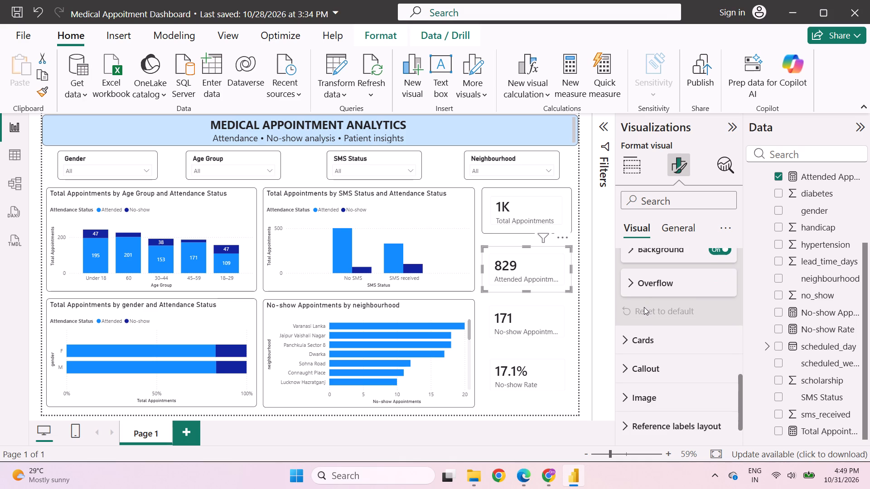
scroll(644, 307, down, 2)
scroll(644, 307, up, 4)
click(677, 223)
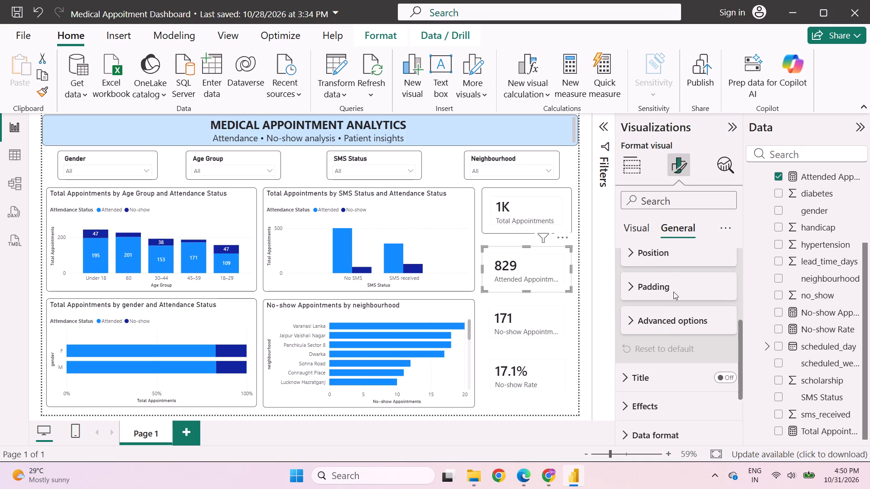
scroll(653, 328, down, 3)
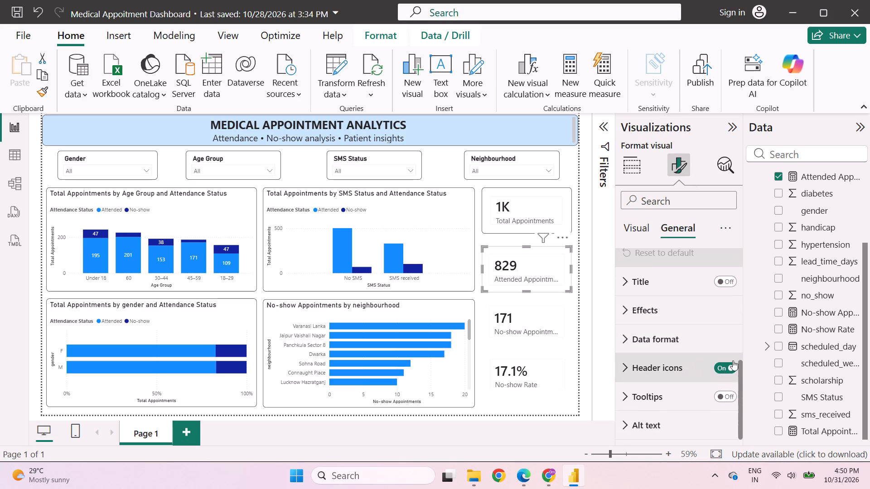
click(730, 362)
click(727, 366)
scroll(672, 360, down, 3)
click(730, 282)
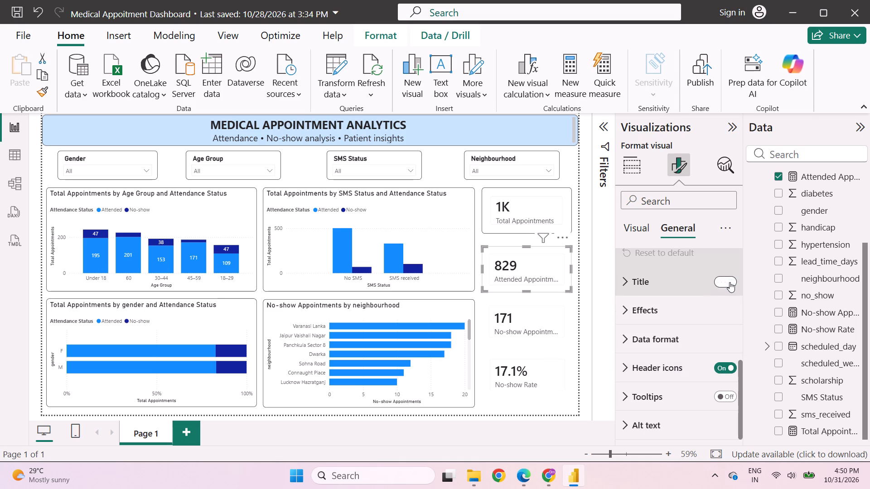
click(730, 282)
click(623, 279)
Review the Attended Appointments card's size properties, card layout options and assigned data fields.
scroll(639, 287, down, 8)
scroll(639, 287, up, 13)
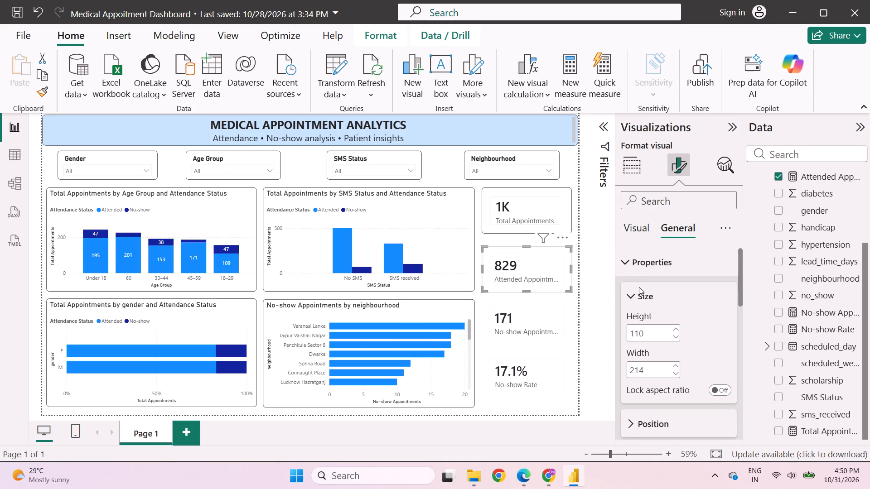
scroll(639, 287, up, 2)
click(636, 225)
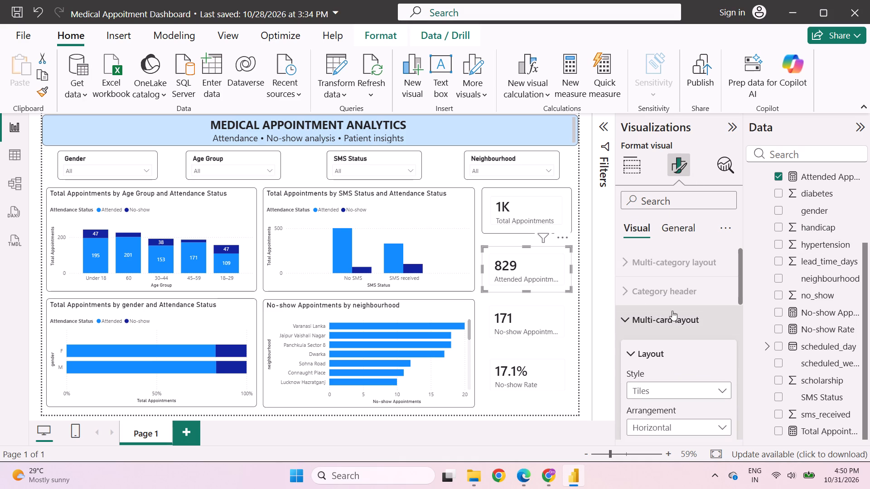
scroll(728, 272, down, 12)
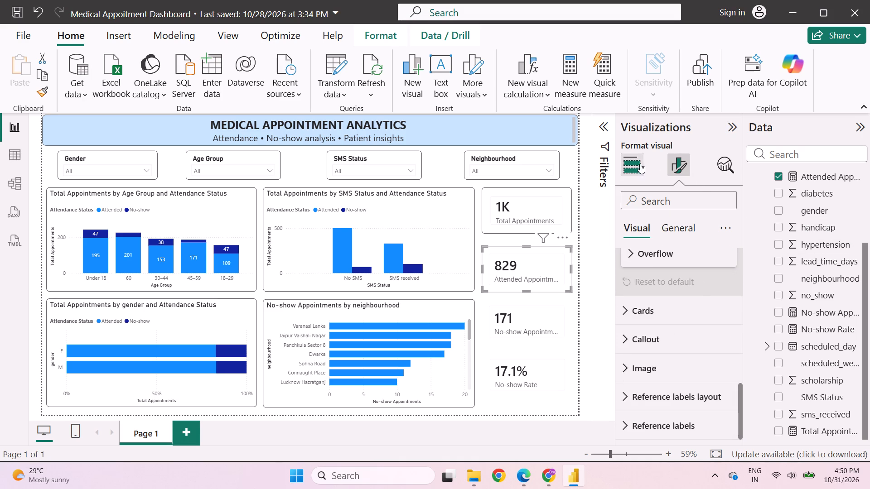
click(638, 160)
scroll(681, 327, down, 4)
scroll(672, 380, down, 3)
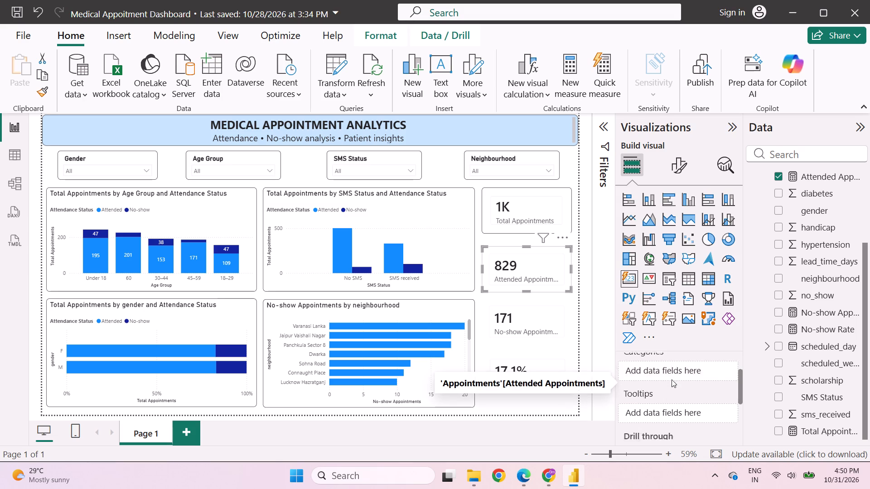
scroll(671, 379, down, 2)
scroll(671, 377, up, 6)
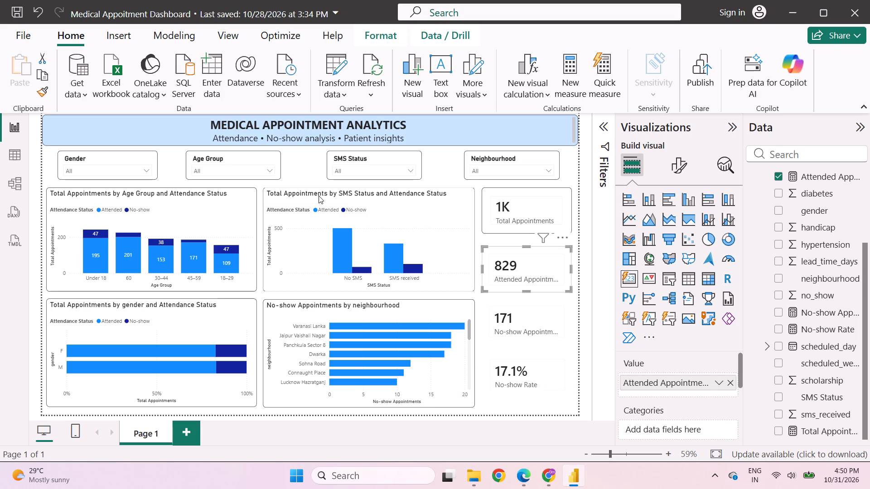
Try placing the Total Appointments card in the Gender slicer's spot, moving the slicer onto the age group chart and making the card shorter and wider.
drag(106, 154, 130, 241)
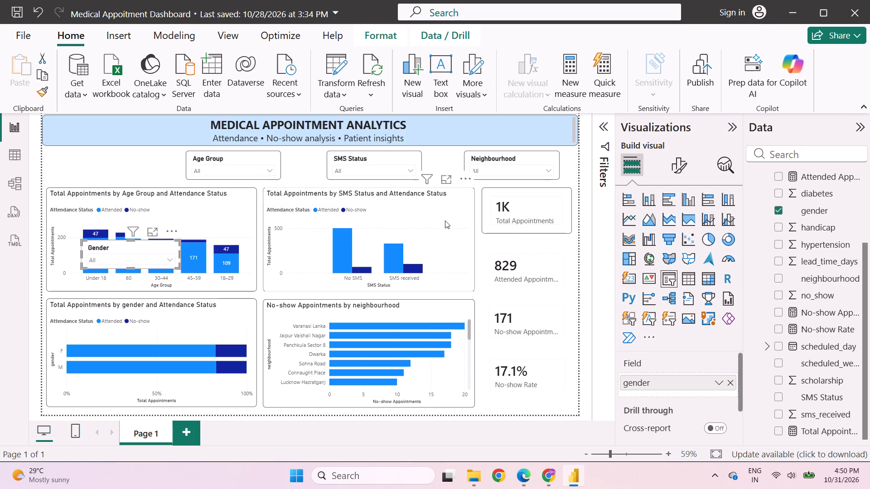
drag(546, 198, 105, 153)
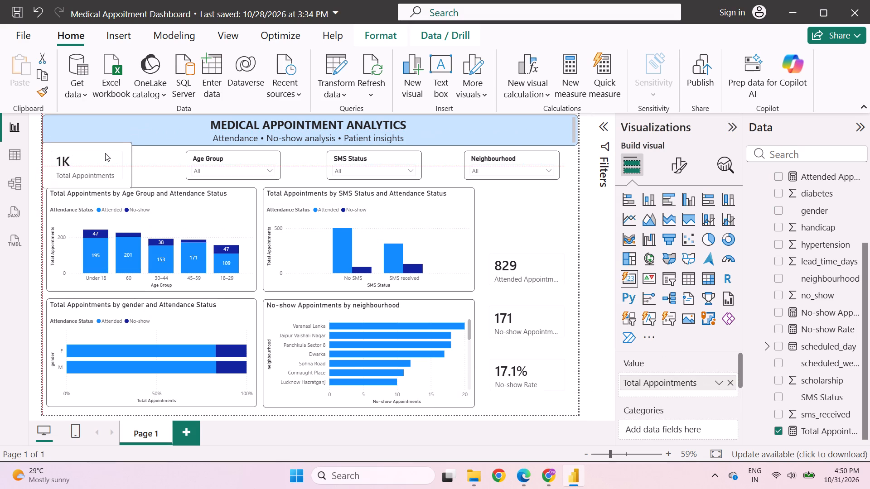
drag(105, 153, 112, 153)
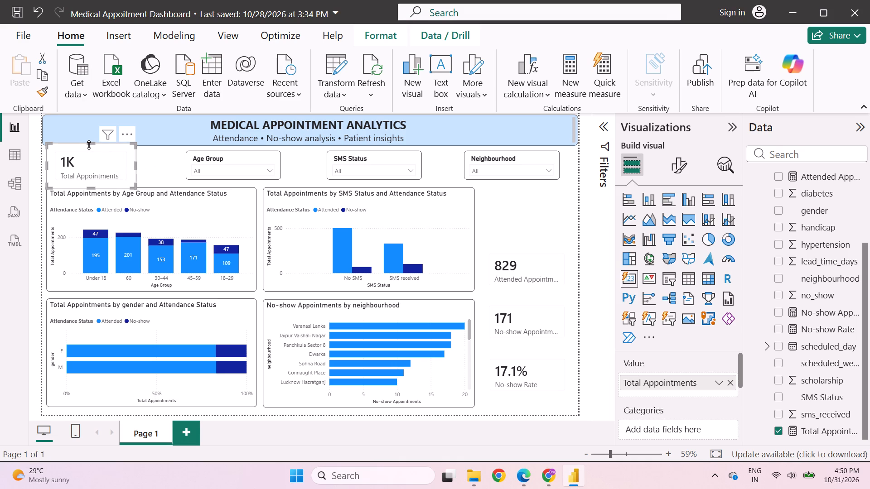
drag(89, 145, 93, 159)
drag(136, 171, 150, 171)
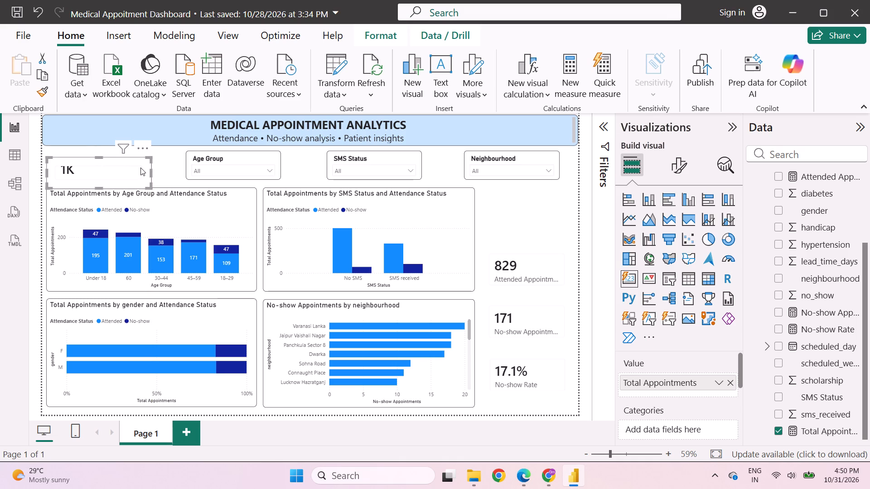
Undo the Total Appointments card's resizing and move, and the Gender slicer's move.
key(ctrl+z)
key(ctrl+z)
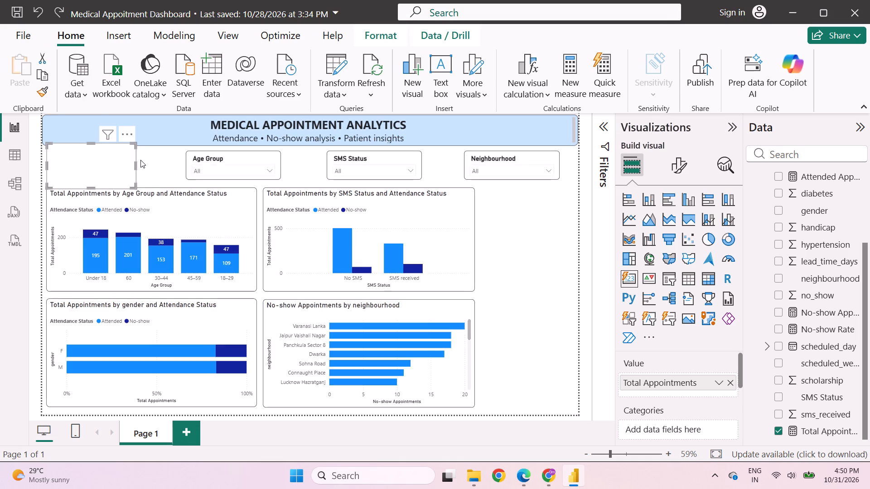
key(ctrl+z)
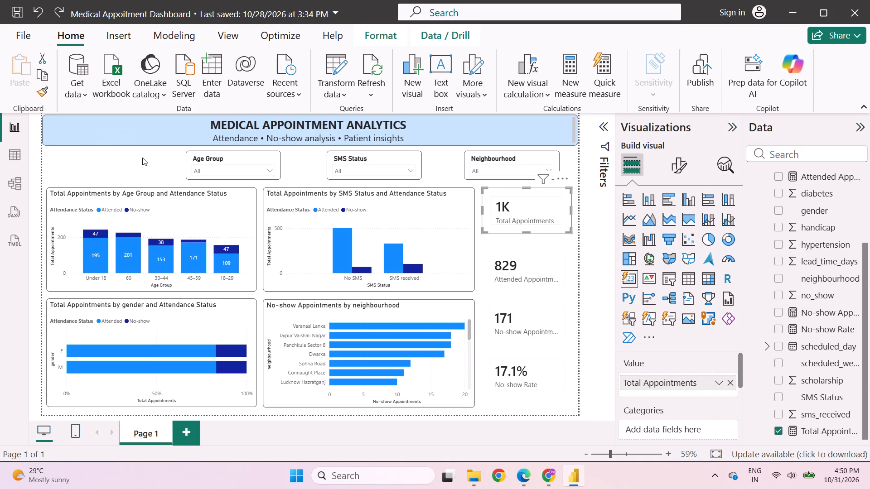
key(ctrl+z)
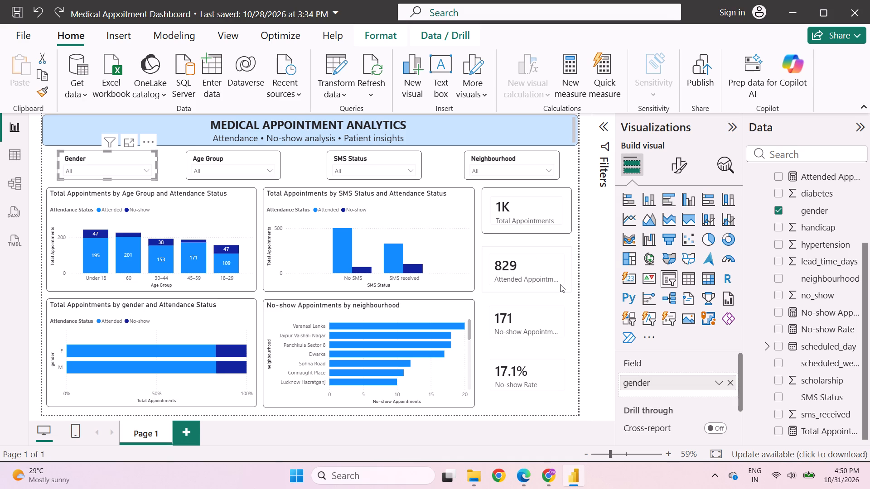
Widen the Attended Appointments and No-show Appointments cards toward the page's right edge so their full labels fit.
click(528, 254)
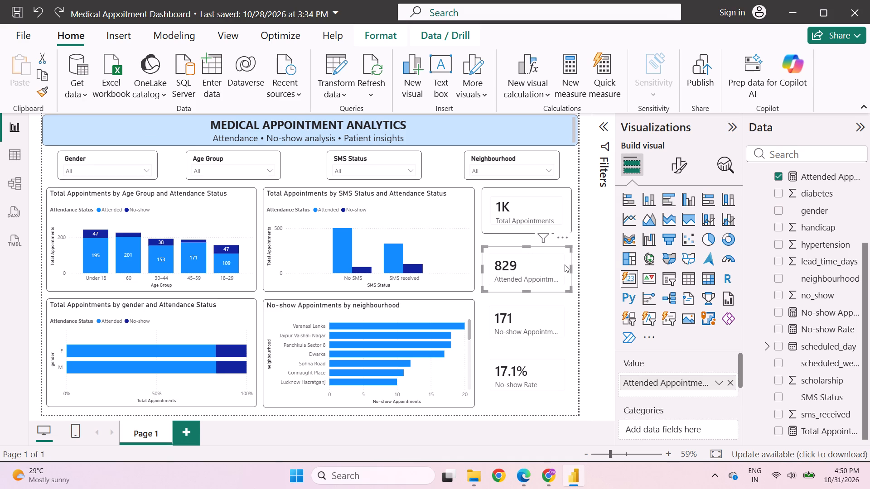
drag(571, 270, 575, 269)
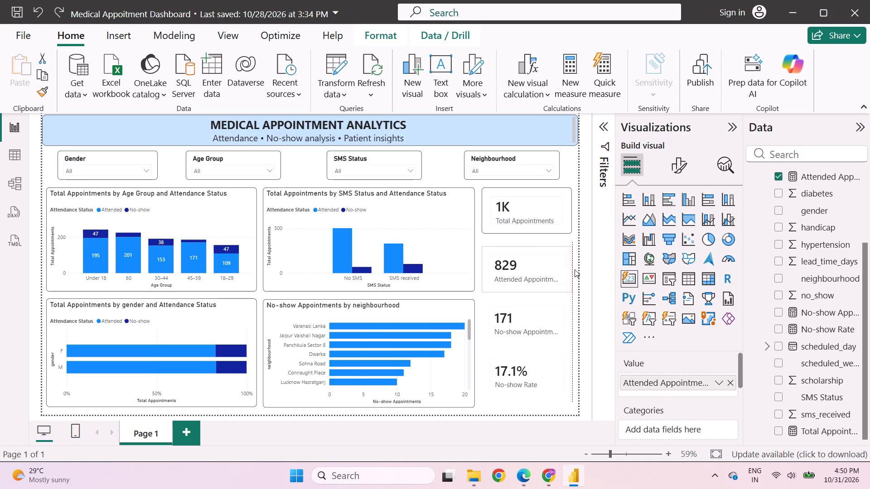
drag(575, 269, 579, 269)
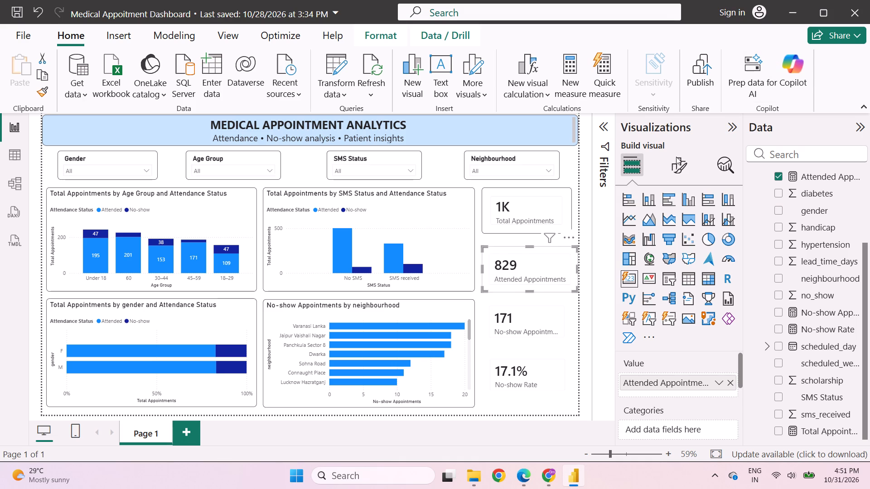
click(685, 167)
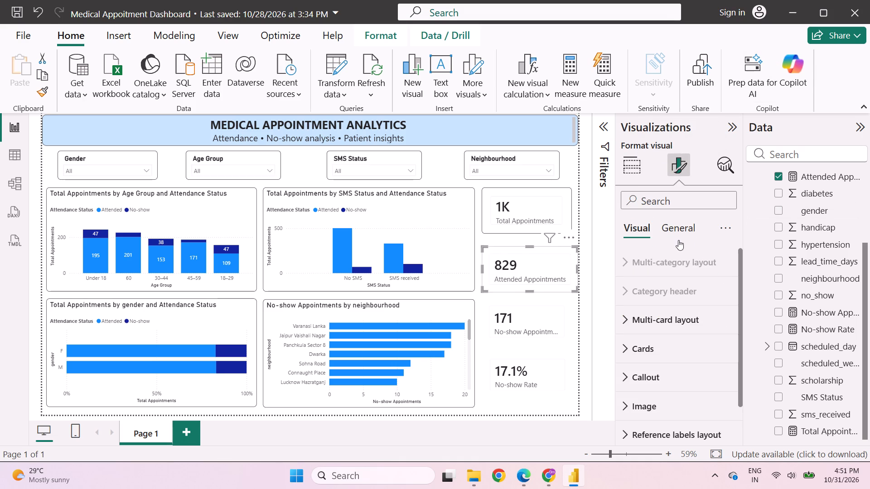
click(548, 308)
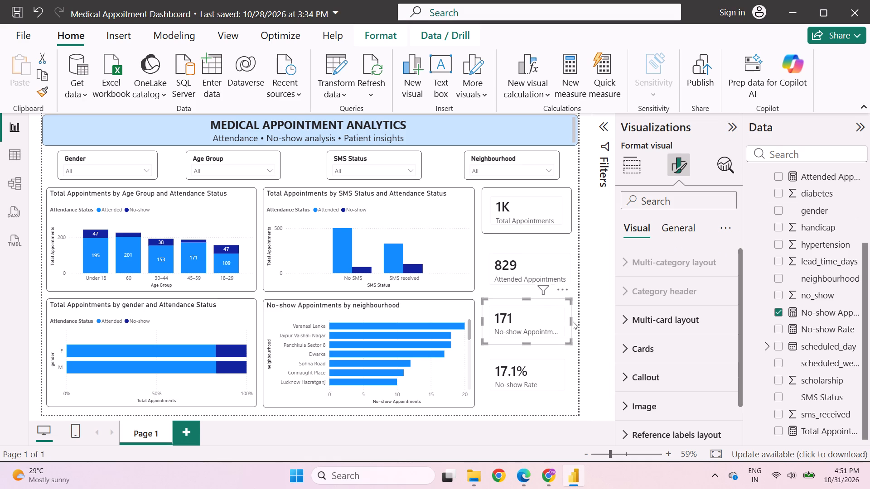
drag(571, 320, 575, 319)
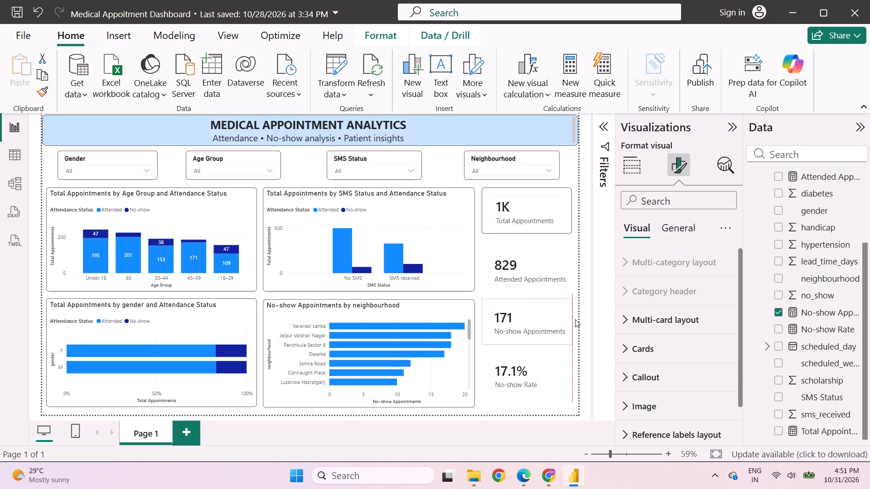
drag(575, 319, 576, 319)
Widen the No-show Rate and Total Appointments cards toward the page's right edge to match the other two cards.
click(536, 367)
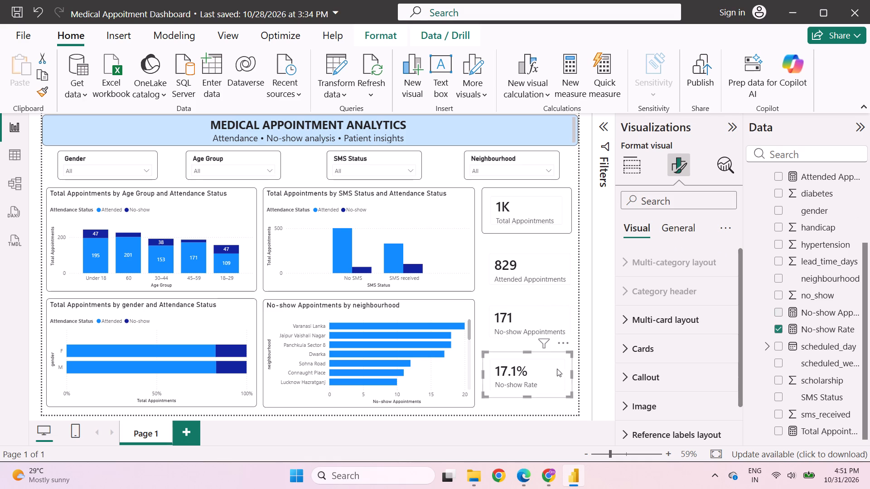
drag(571, 374, 576, 373)
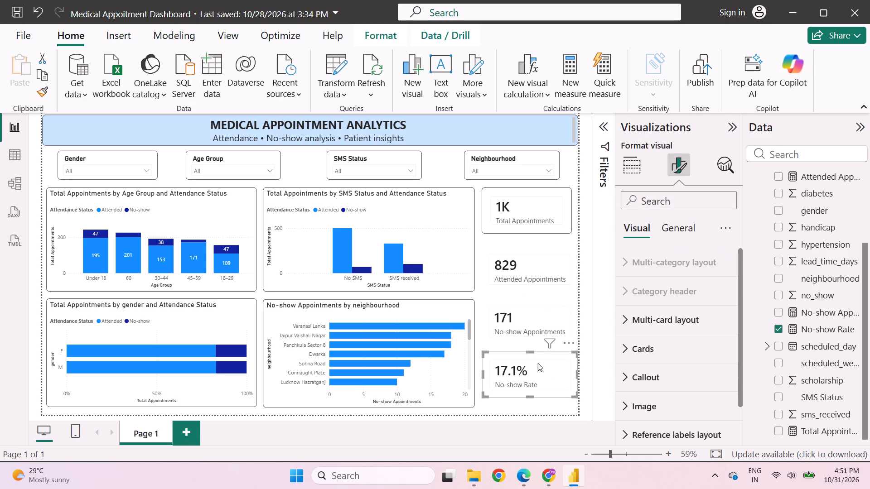
click(551, 195)
drag(570, 209, 571, 210)
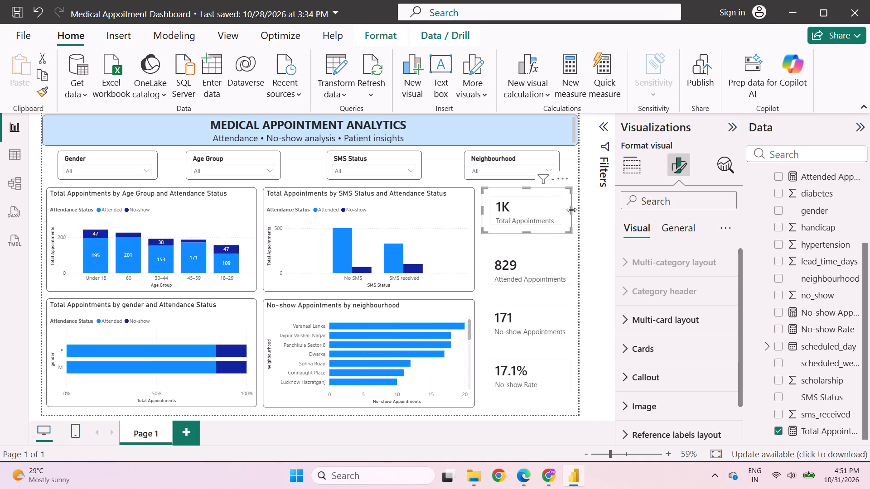
drag(571, 210, 577, 210)
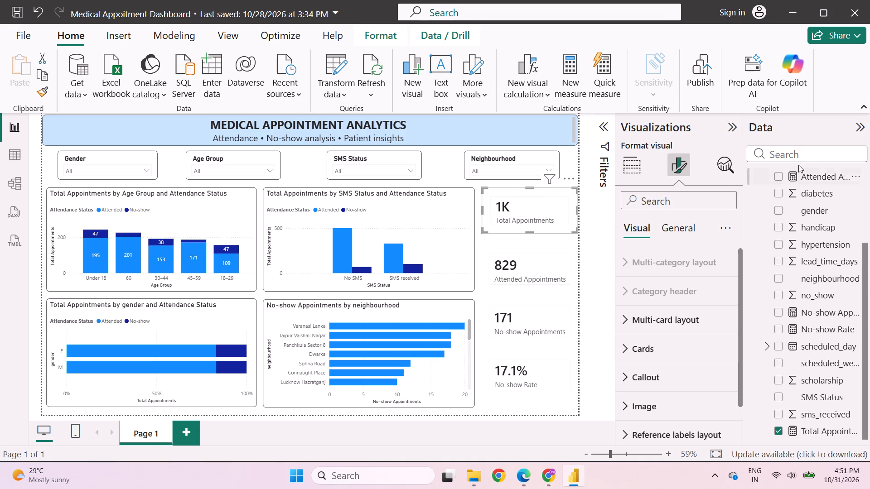
Turn on the Attended Appointments card's visual border with rounded corners, using the Total Appointments card's 7 px border as reference.
click(677, 225)
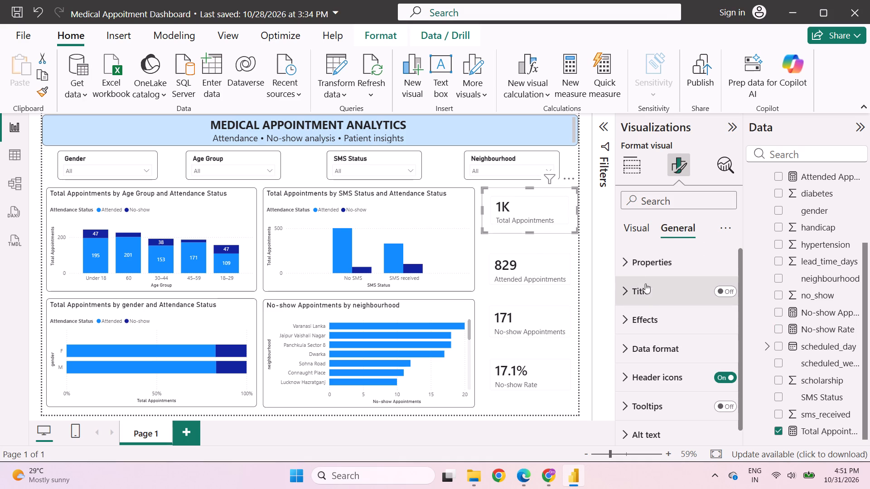
click(653, 330)
scroll(653, 330, down, 2)
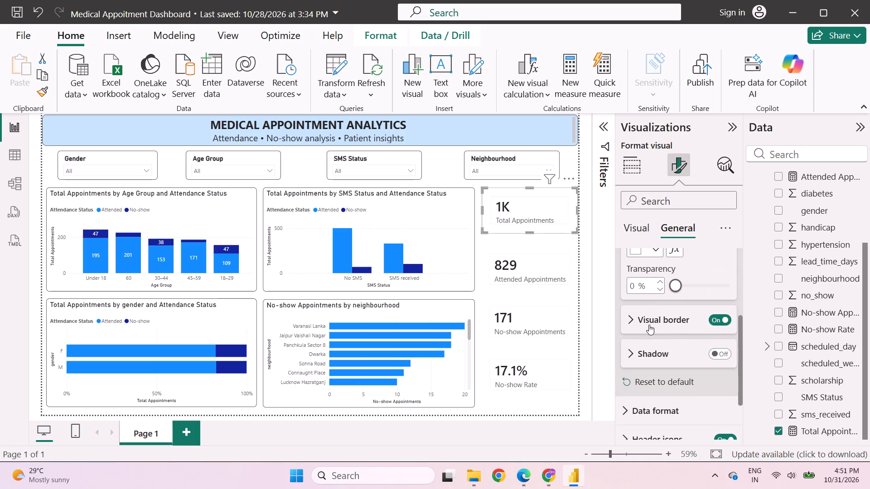
click(631, 319)
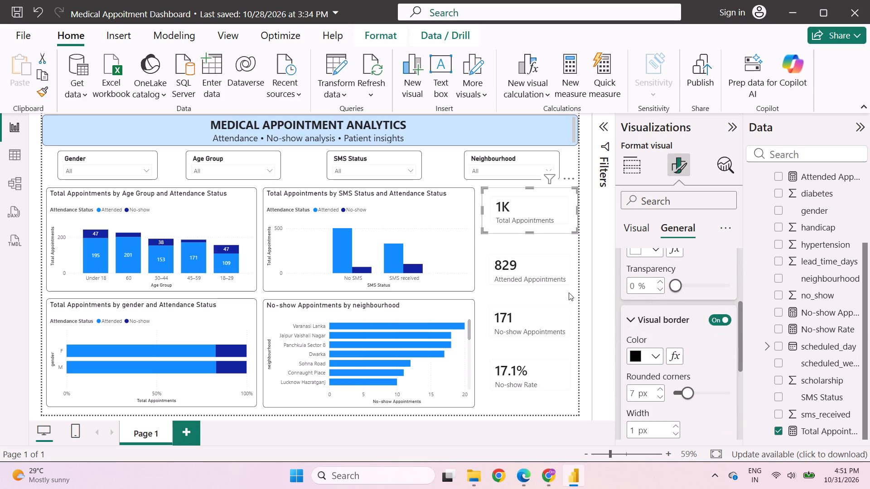
click(542, 253)
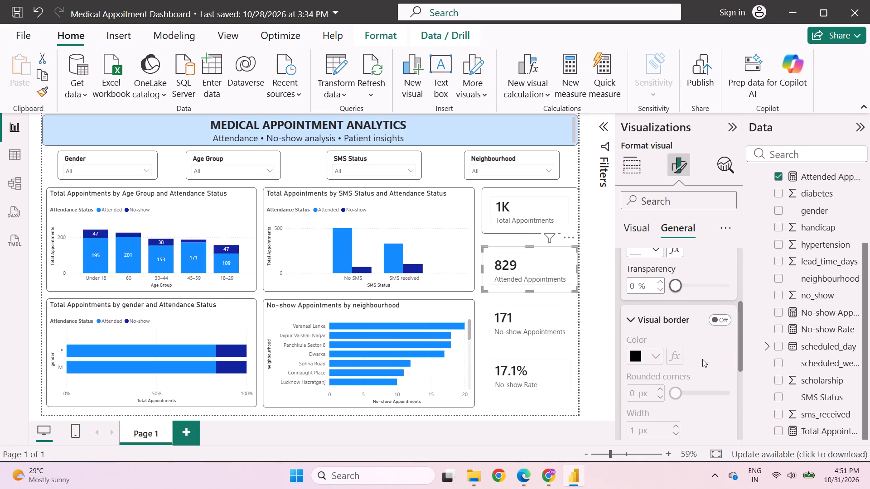
click(713, 320)
click(686, 393)
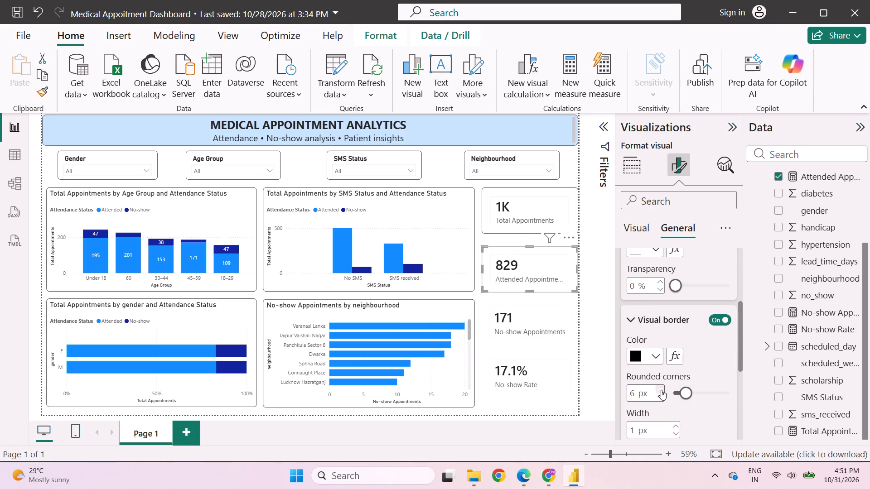
click(659, 388)
Turn on the visual border for the No-show Appointments card and round its corners to 6 px.
click(543, 308)
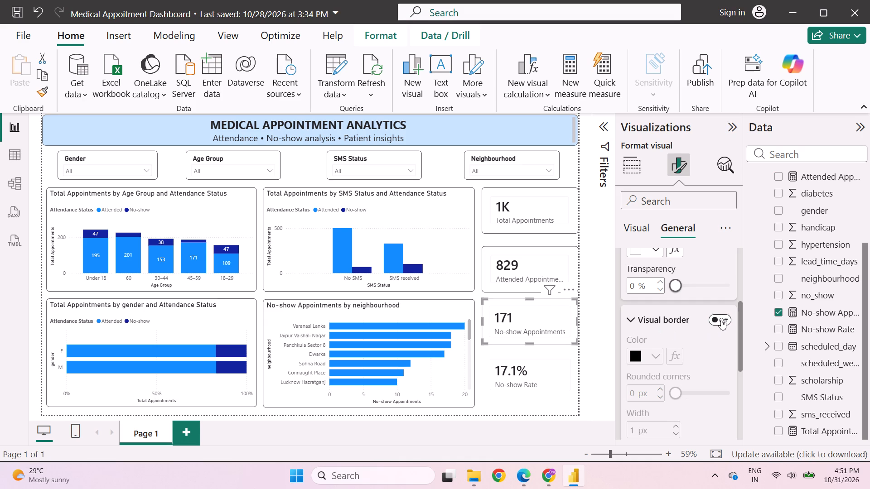
click(721, 320)
click(685, 392)
click(661, 388)
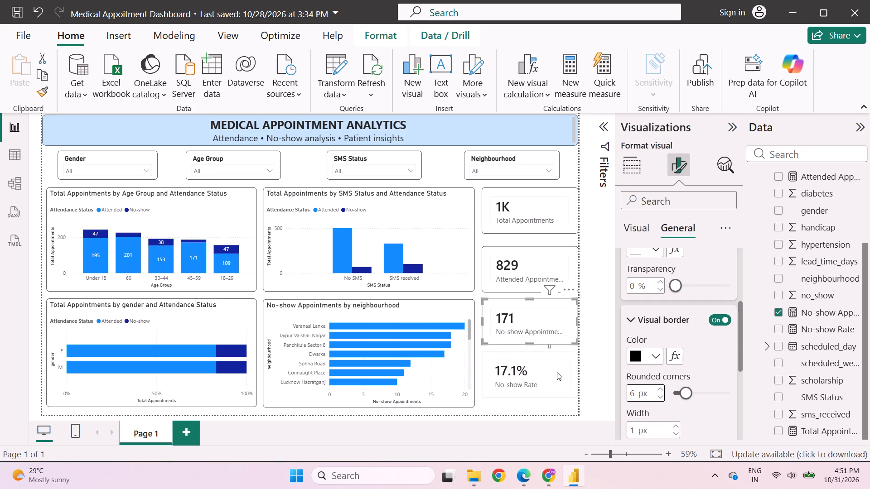
Turn on the visual border for the No-show Rate card and round its corners to 7 px.
click(553, 360)
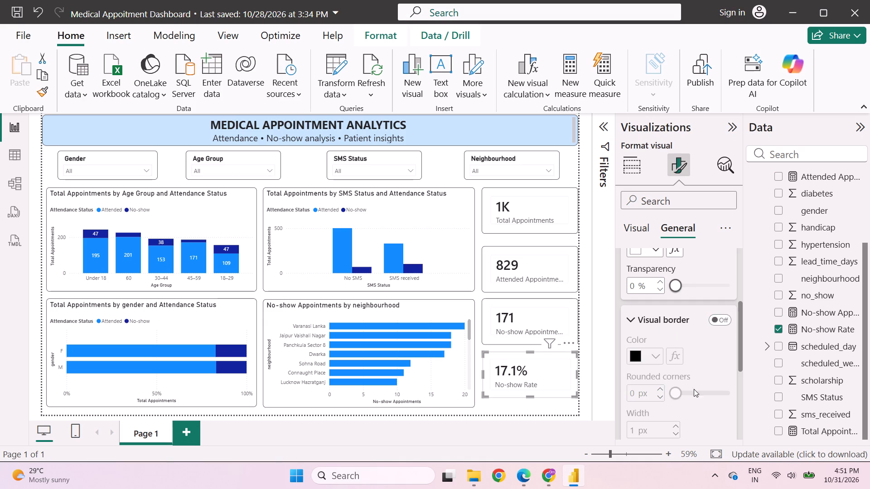
click(716, 318)
click(688, 396)
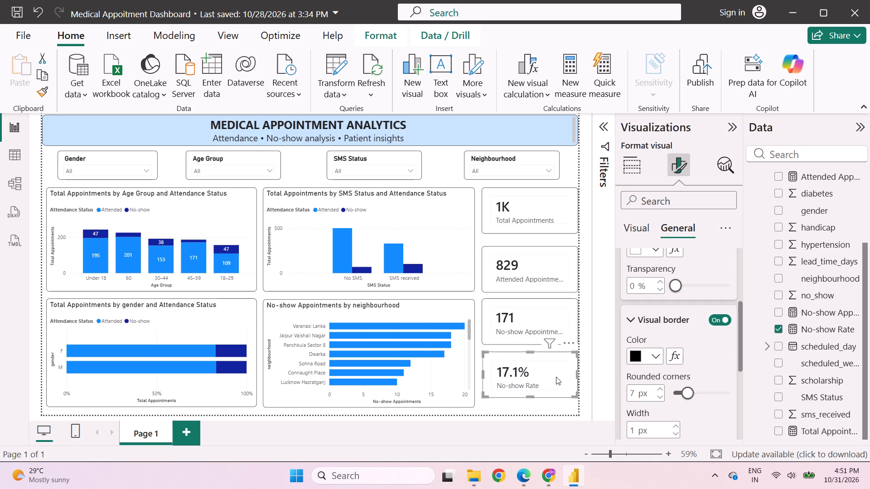
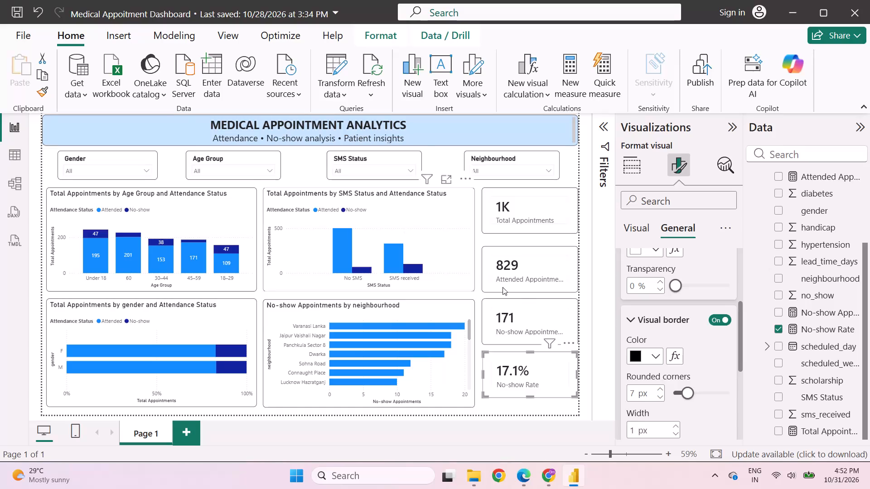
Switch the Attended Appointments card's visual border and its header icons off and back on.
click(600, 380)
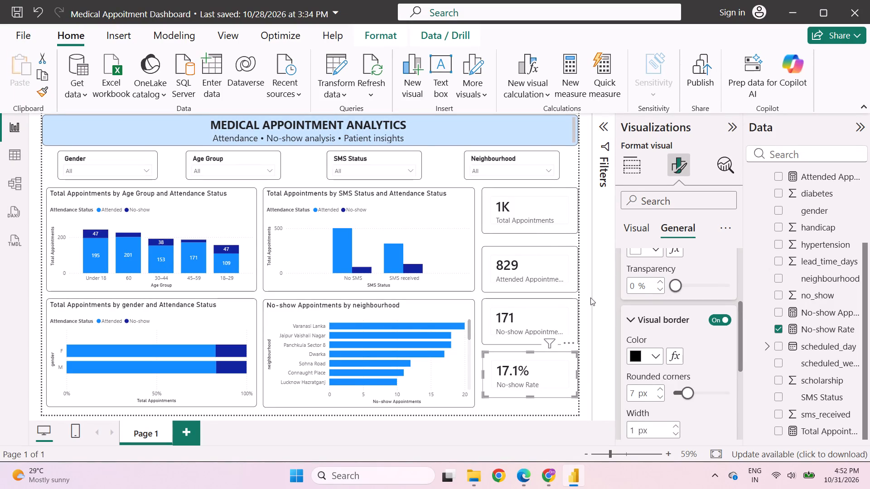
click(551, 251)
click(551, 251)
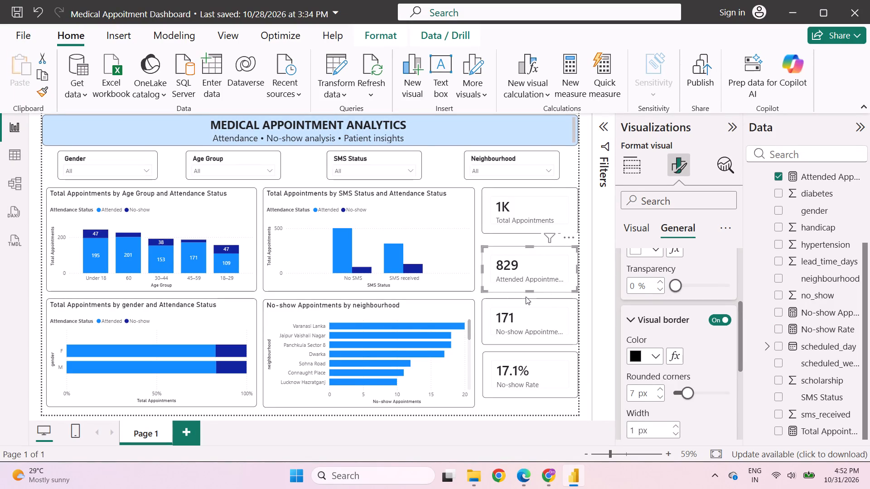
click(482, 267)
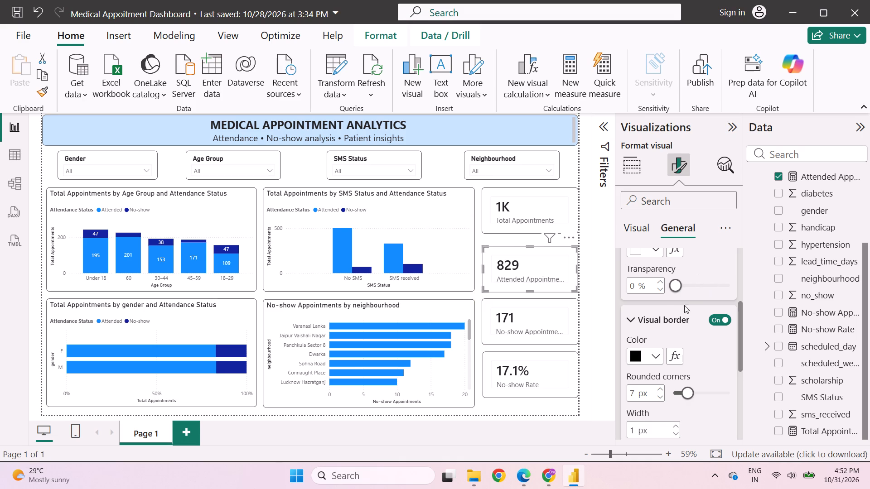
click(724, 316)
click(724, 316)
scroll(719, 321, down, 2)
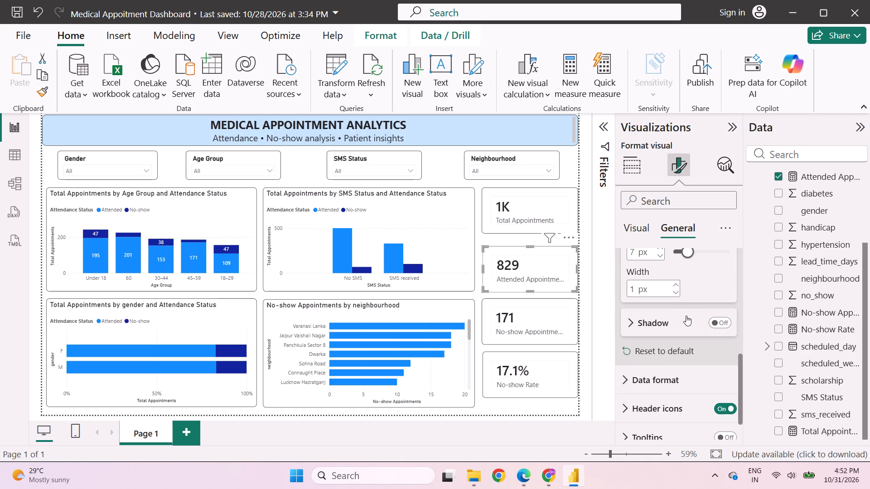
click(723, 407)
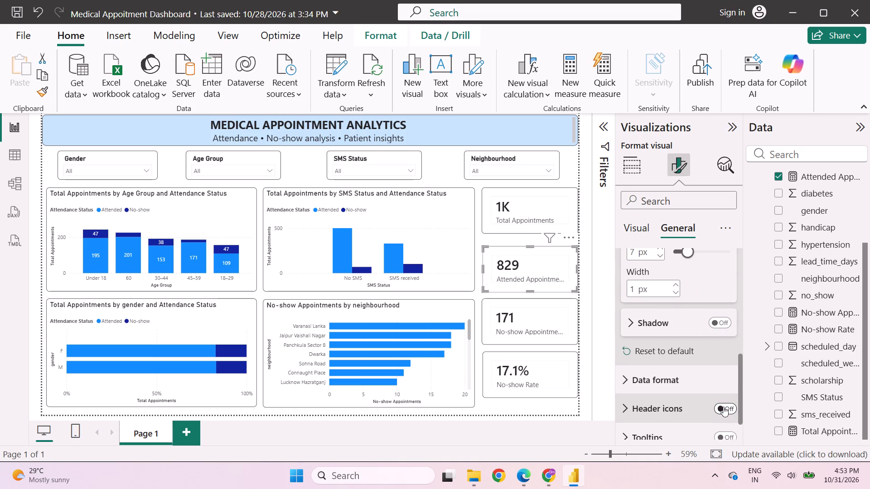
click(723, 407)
Examine the Attended Appointments card's data format, alt text, tooltip and header icon settings.
scroll(667, 362, down, 2)
click(663, 340)
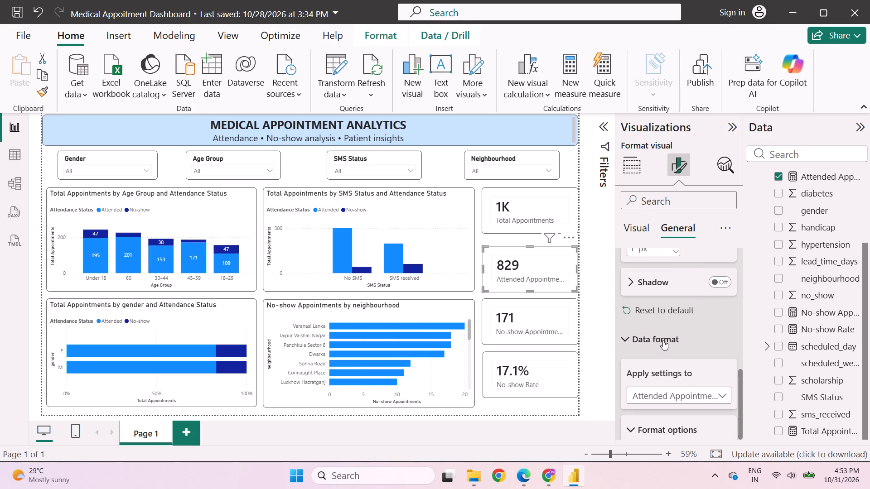
click(716, 394)
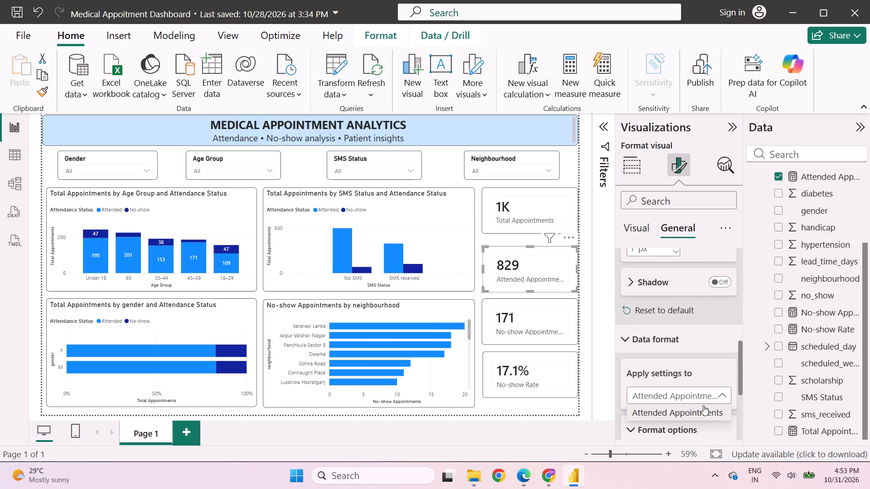
click(692, 393)
scroll(691, 391, down, 1)
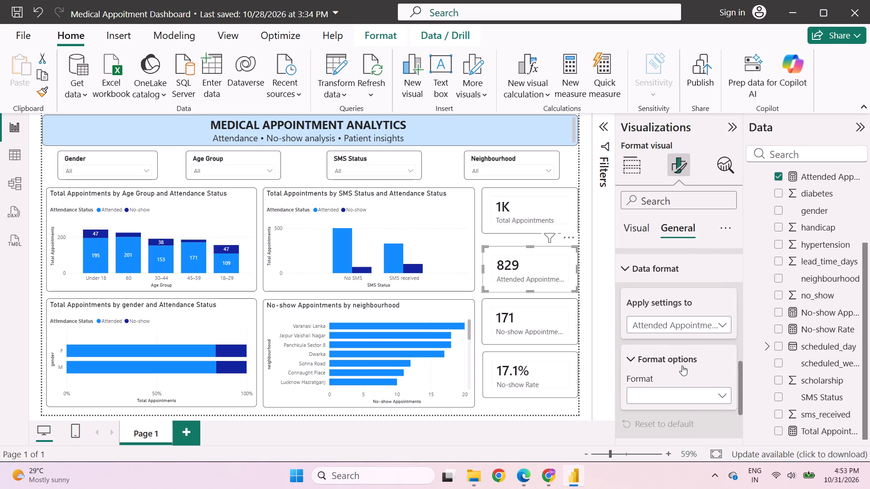
click(691, 394)
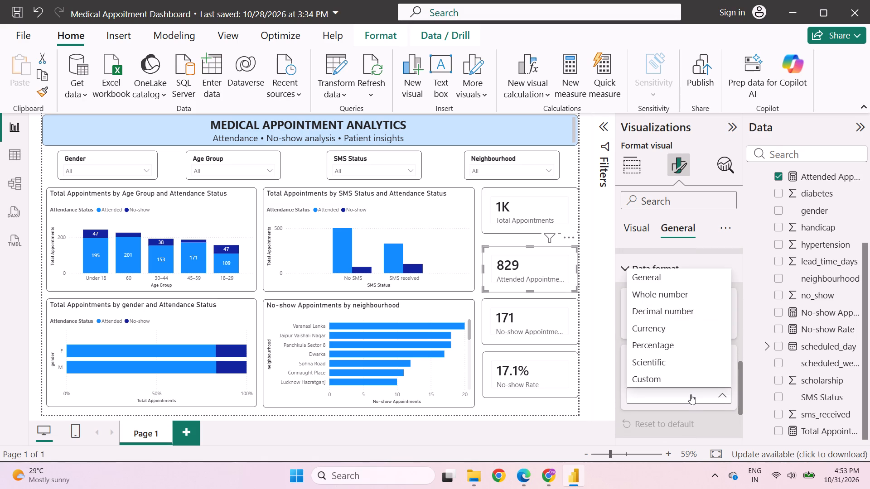
click(691, 394)
scroll(691, 377, up, 2)
scroll(691, 377, down, 6)
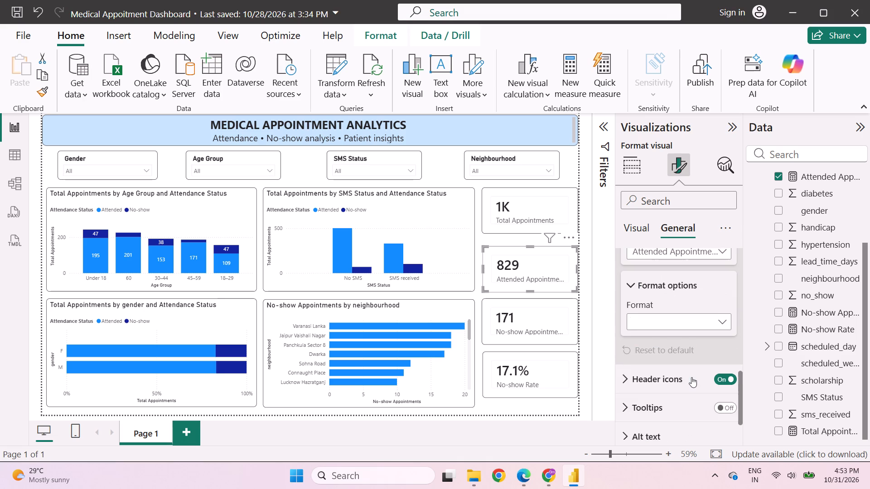
scroll(691, 377, down, 4)
click(666, 429)
scroll(665, 418, down, 4)
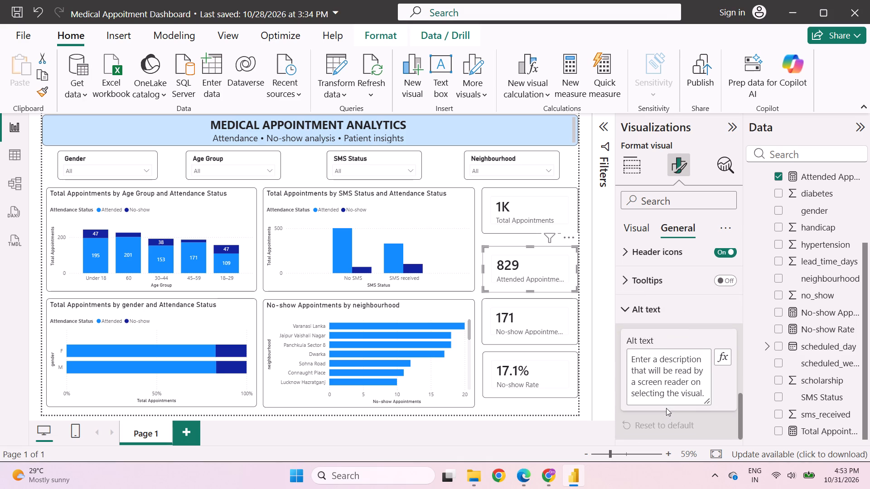
click(659, 279)
scroll(659, 279, up, 1)
click(657, 326)
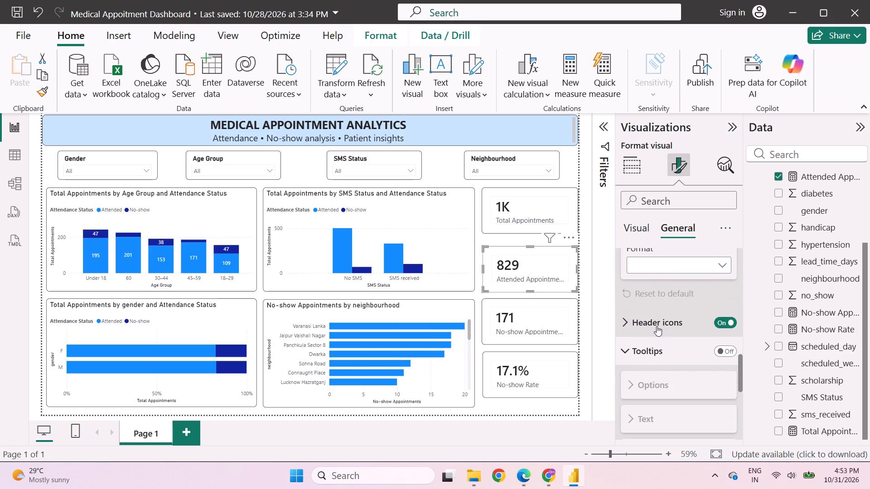
scroll(656, 326, down, 3)
click(656, 326)
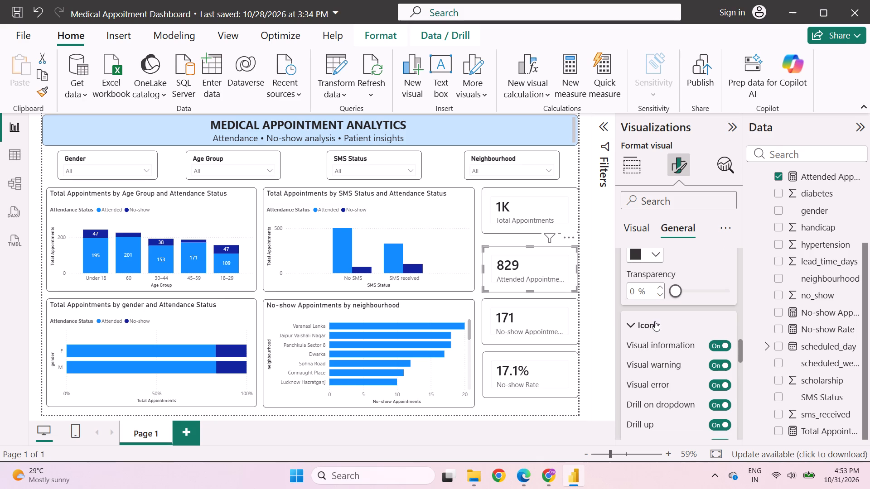
scroll(661, 321, down, 6)
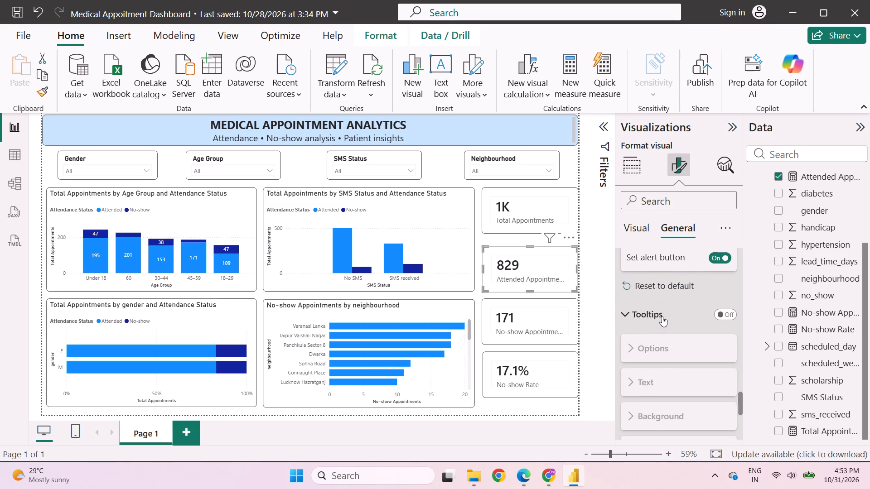
Examine the Attended Appointments card's title, position, padding and advanced options settings.
scroll(662, 316, up, 12)
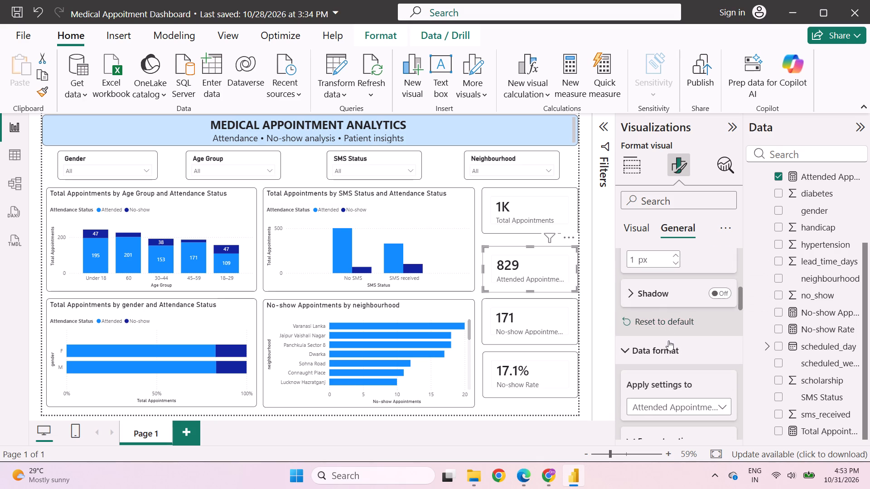
scroll(668, 340, up, 6)
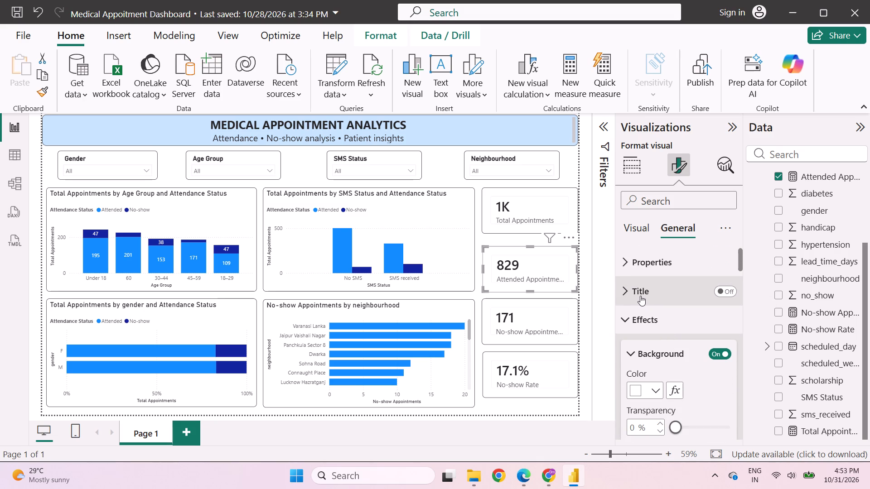
click(640, 296)
scroll(643, 294, down, 1)
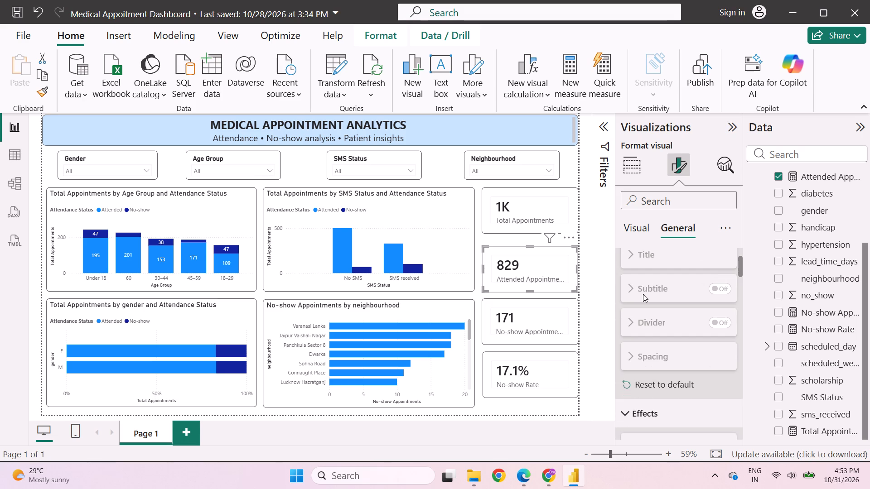
scroll(643, 294, up, 2)
click(657, 267)
scroll(657, 267, down, 2)
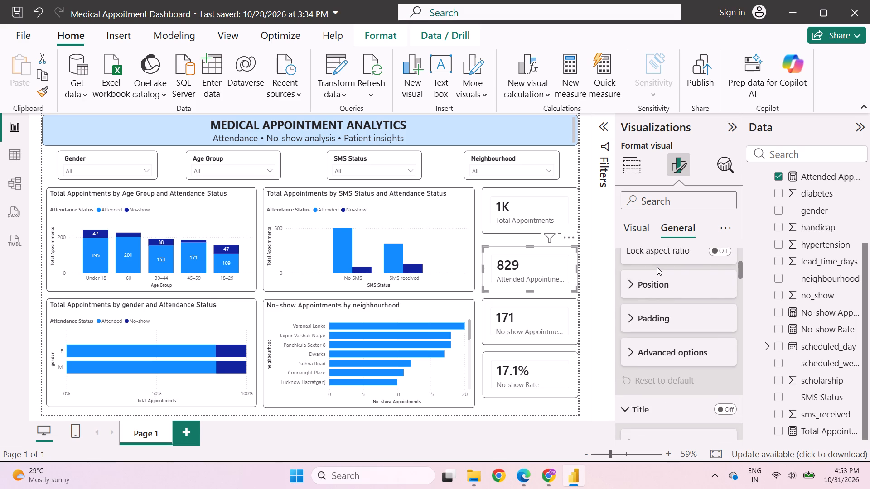
click(656, 282)
scroll(656, 282, down, 1)
click(652, 326)
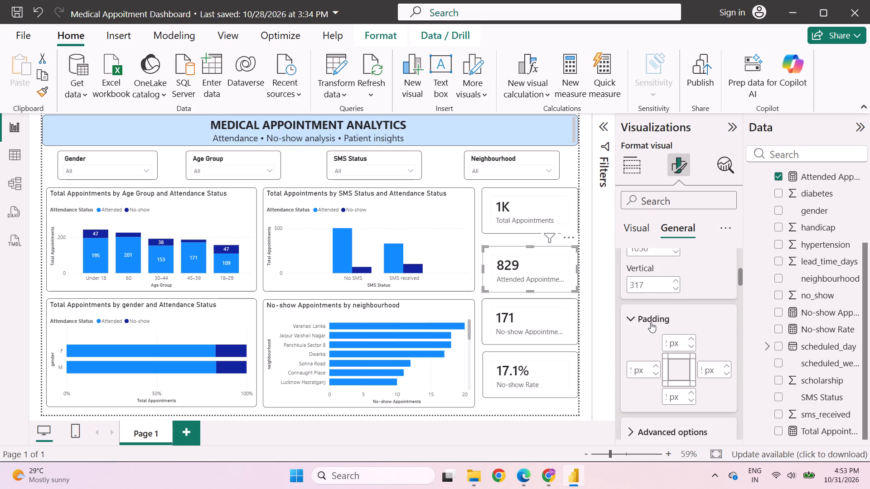
scroll(651, 322, down, 1)
click(658, 363)
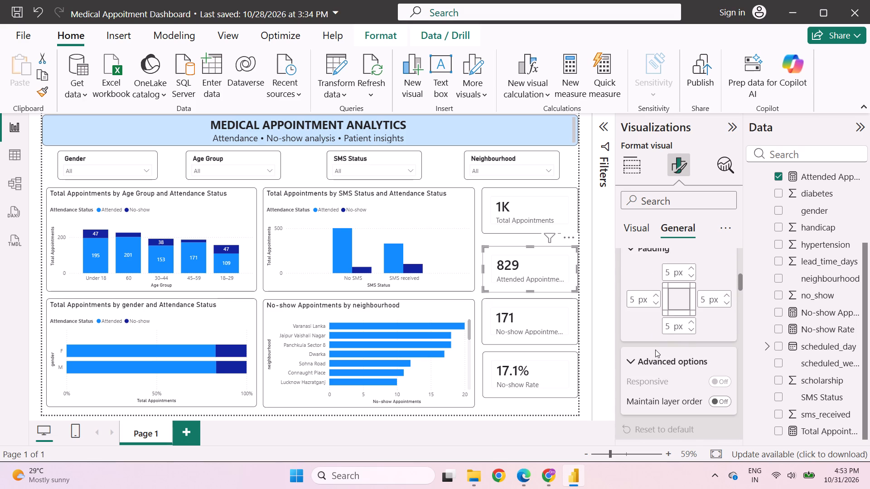
scroll(655, 350, up, 8)
scroll(655, 345, down, 3)
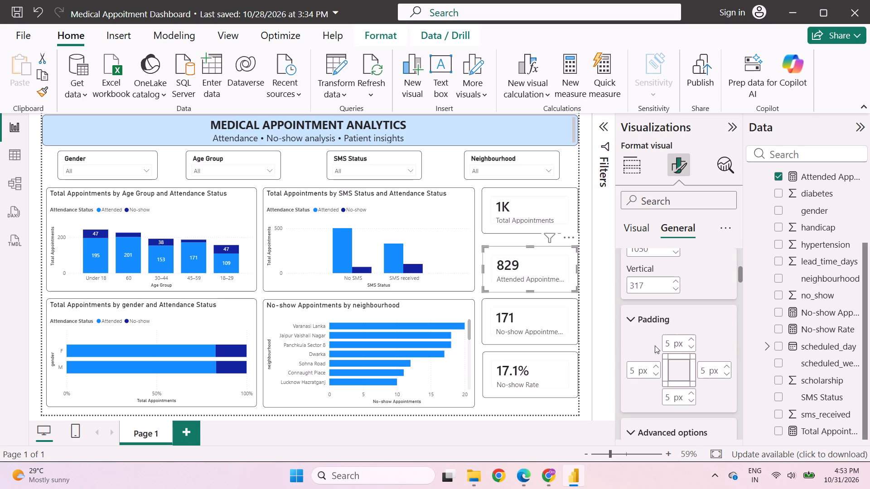
scroll(657, 319, up, 2)
scroll(657, 319, down, 3)
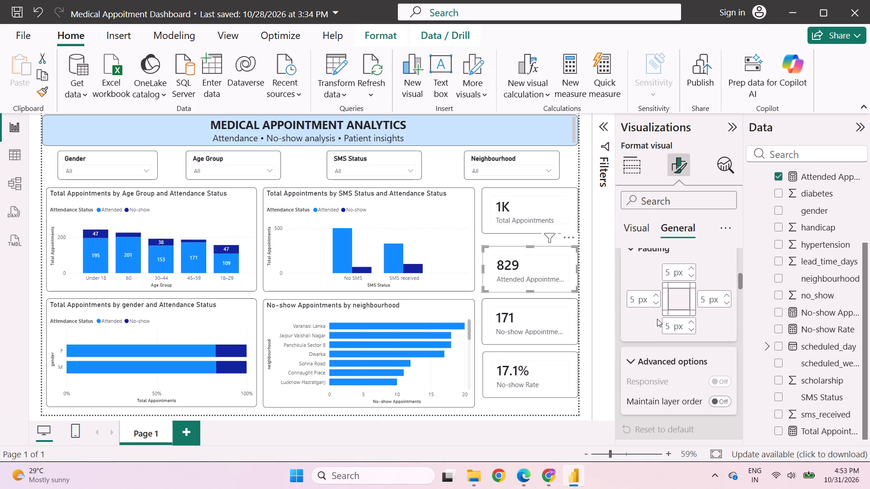
Switch to Edge to check the card styling in the Covid-19 Status in India PDF, and return to Power BI.
click(527, 476)
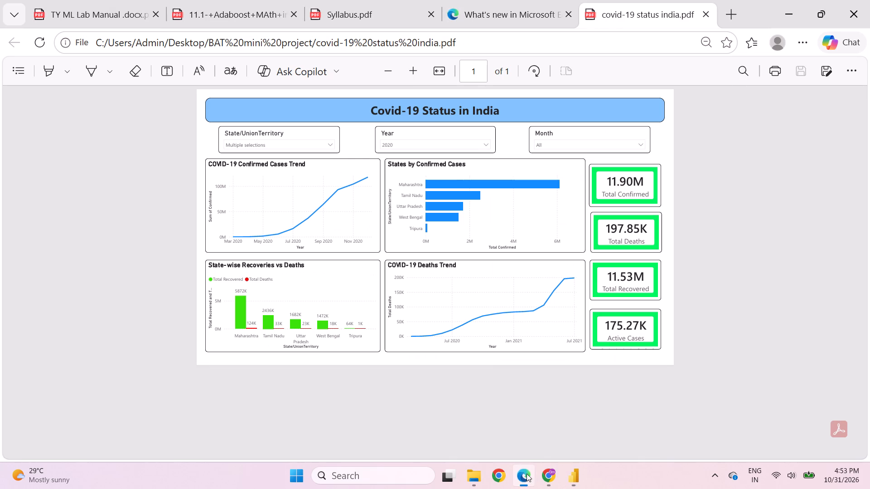
click(587, 477)
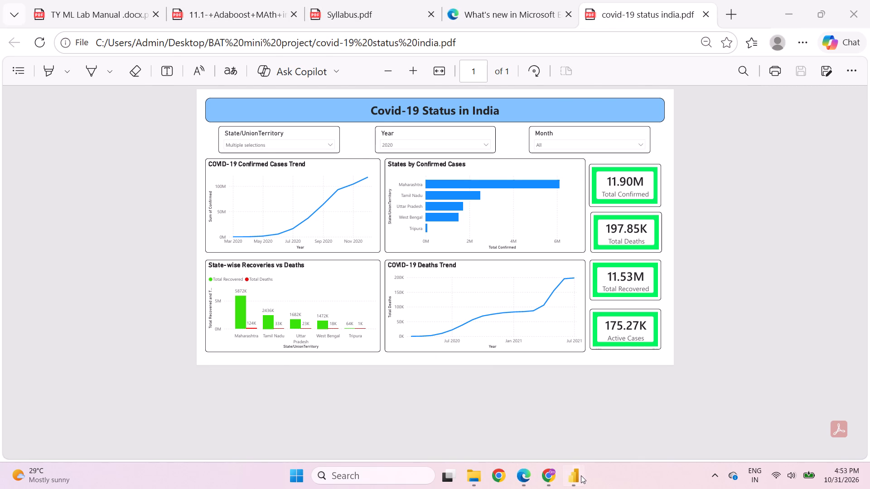
click(580, 475)
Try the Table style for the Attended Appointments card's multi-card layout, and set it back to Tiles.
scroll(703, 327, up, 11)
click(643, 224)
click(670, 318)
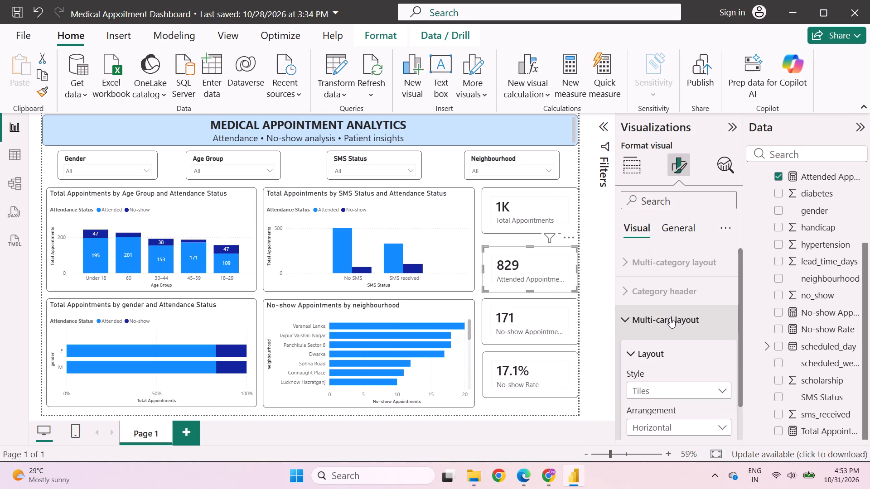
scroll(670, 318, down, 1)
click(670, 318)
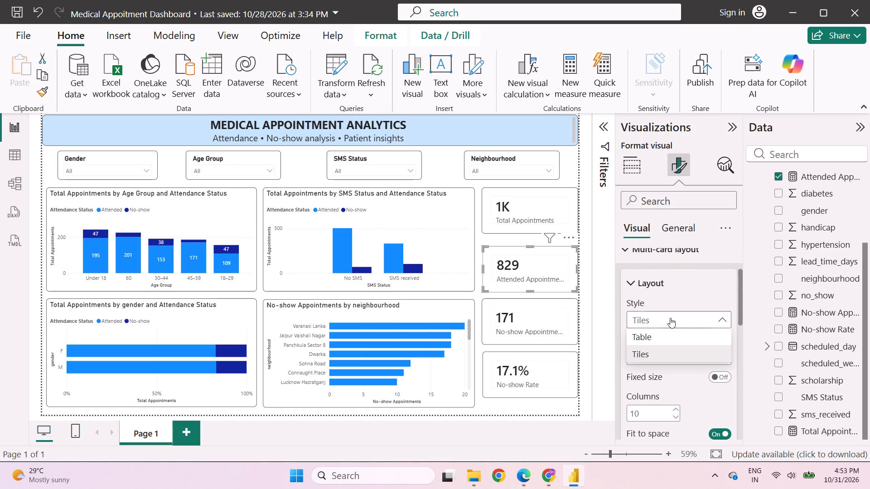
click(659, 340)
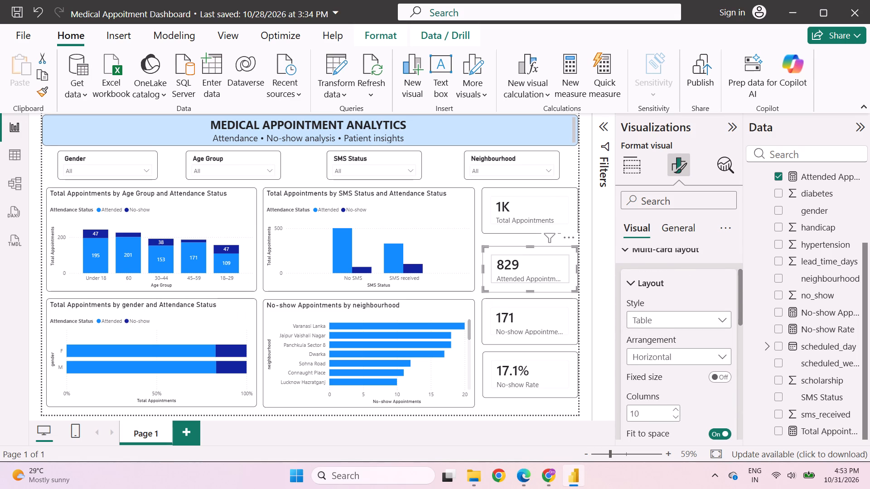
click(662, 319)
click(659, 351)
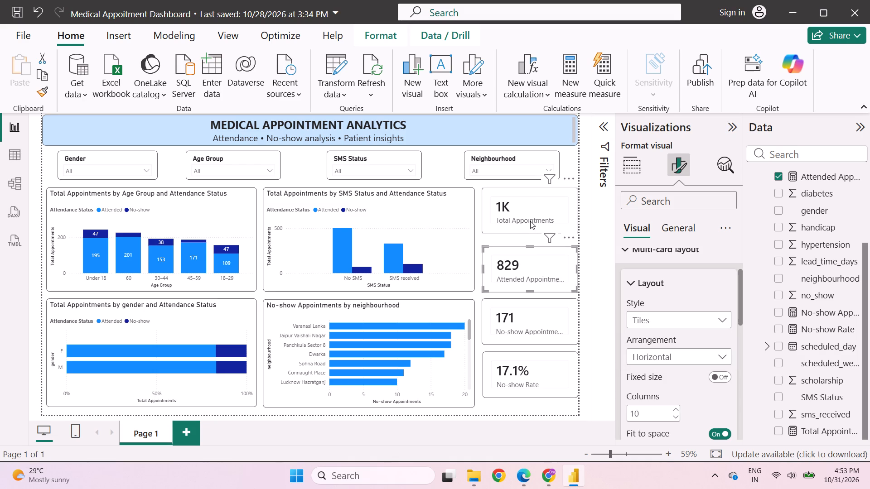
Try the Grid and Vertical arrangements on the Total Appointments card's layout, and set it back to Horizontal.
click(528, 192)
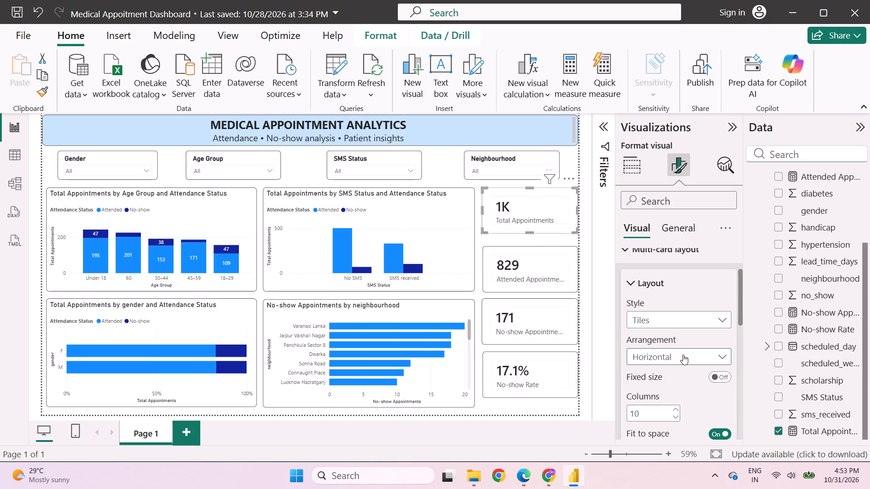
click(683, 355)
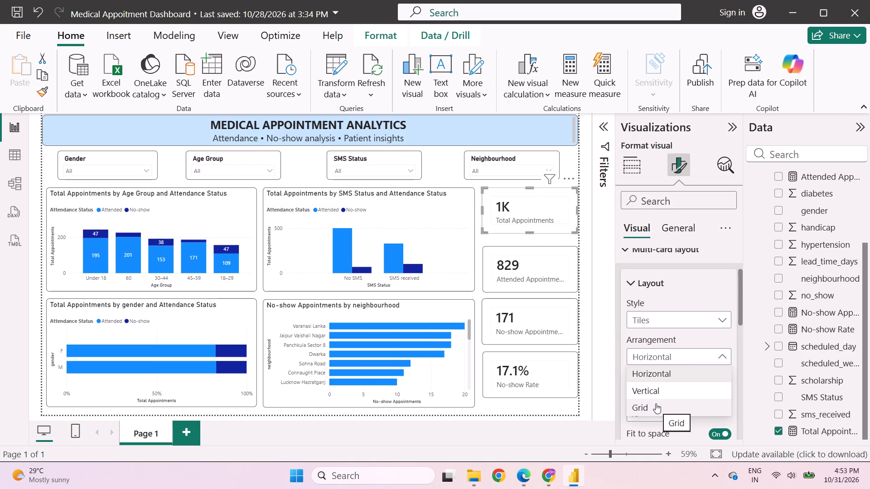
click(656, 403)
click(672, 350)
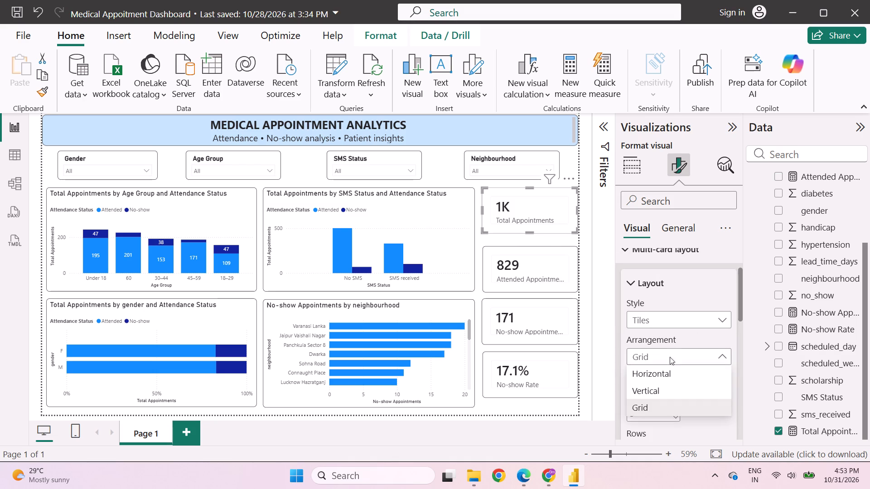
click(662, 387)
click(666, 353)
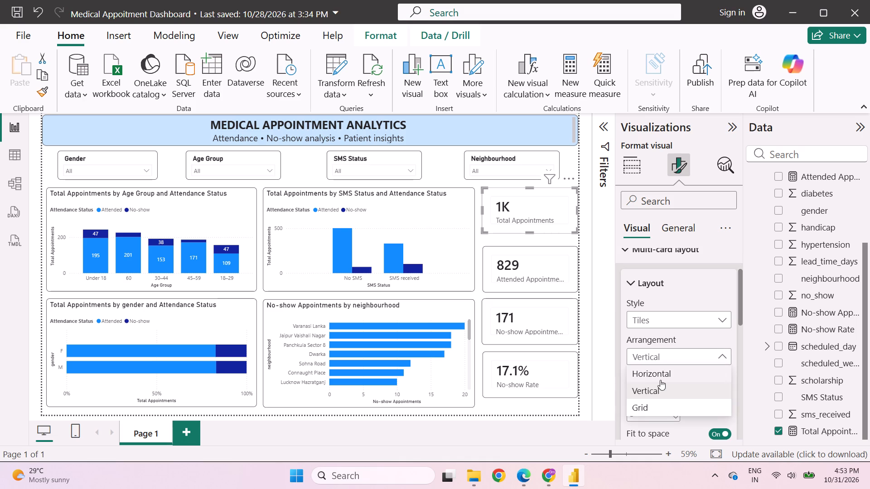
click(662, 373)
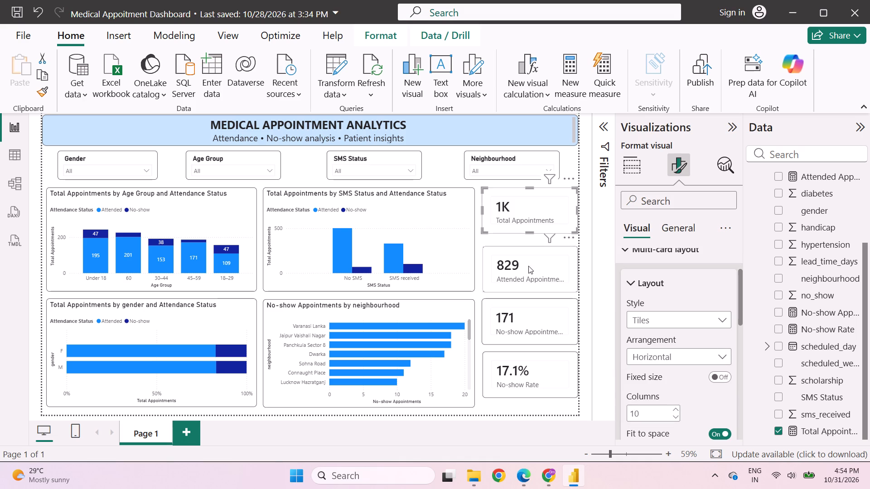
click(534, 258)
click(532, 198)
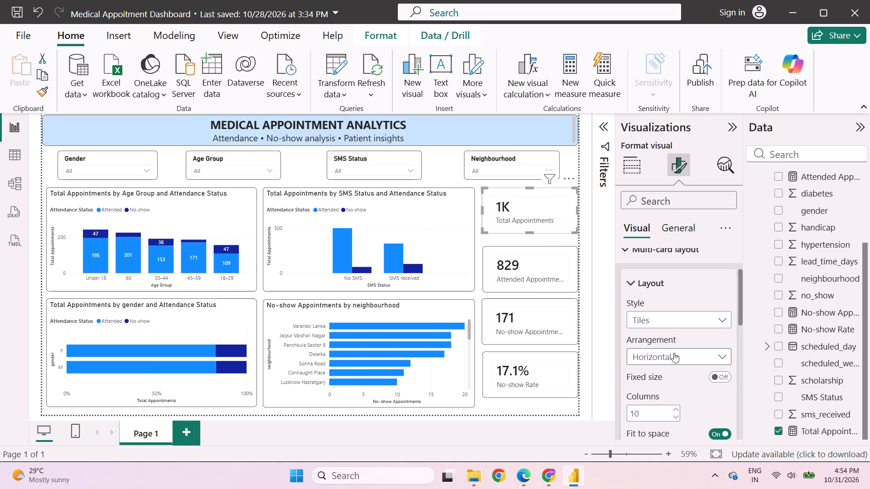
Examine the shape, padding and gap settings of the Total Appointments card's multi-card layout.
scroll(674, 353, down, 2)
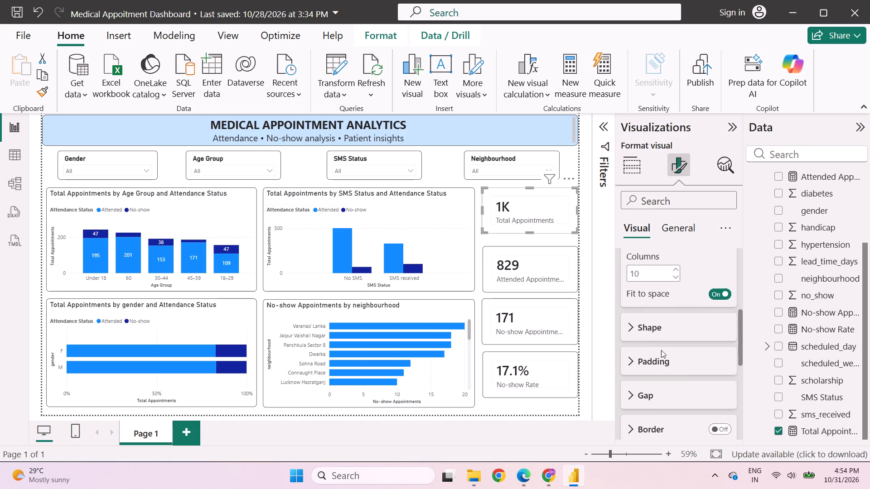
click(653, 328)
scroll(653, 328, down, 1)
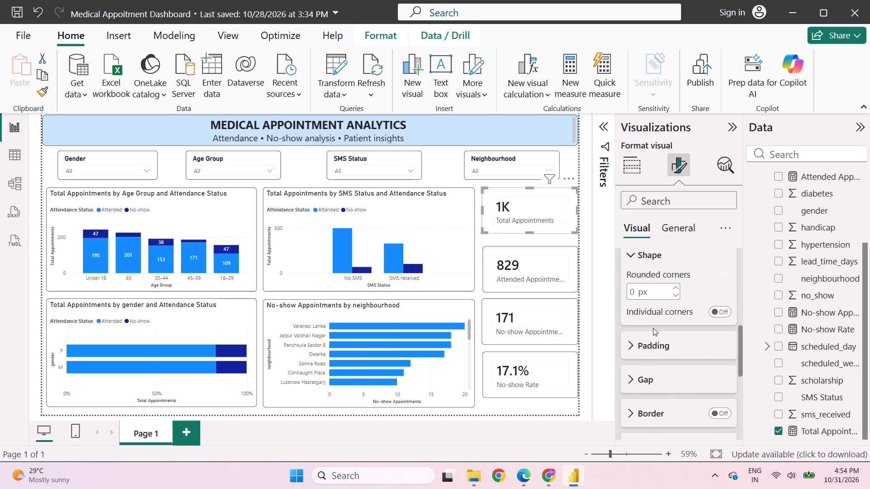
click(661, 340)
scroll(661, 340, down, 1)
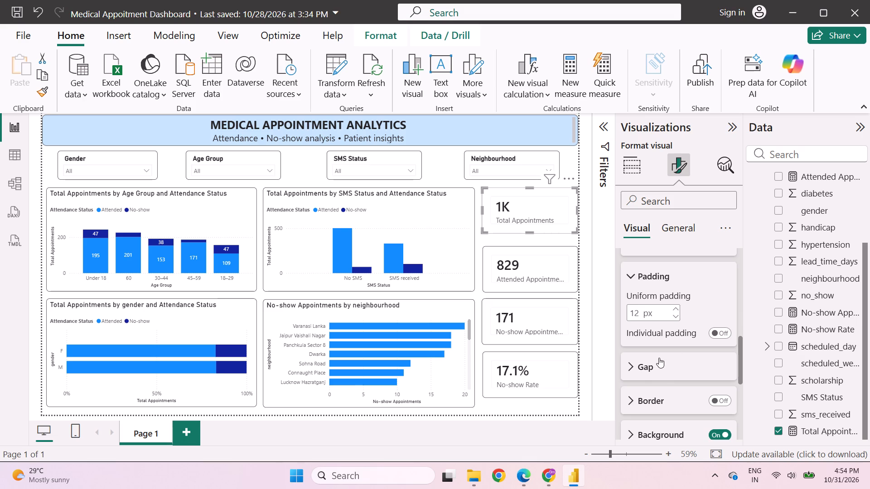
click(659, 358)
scroll(659, 356, down, 1)
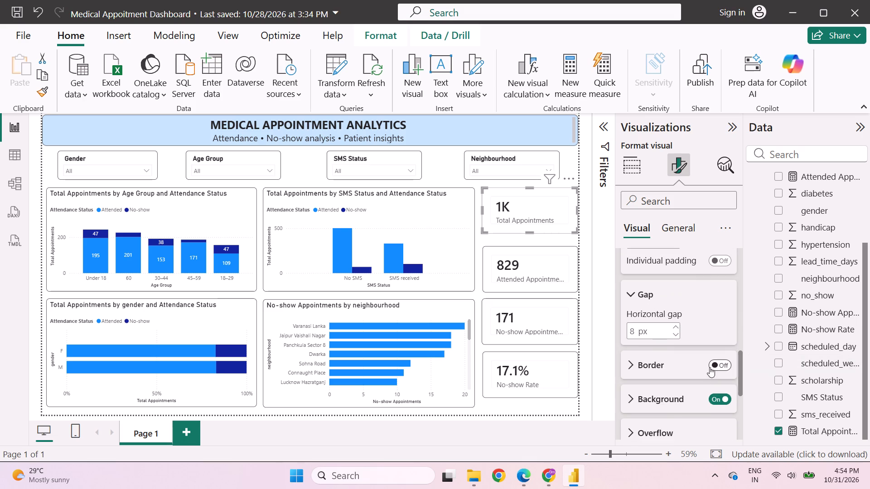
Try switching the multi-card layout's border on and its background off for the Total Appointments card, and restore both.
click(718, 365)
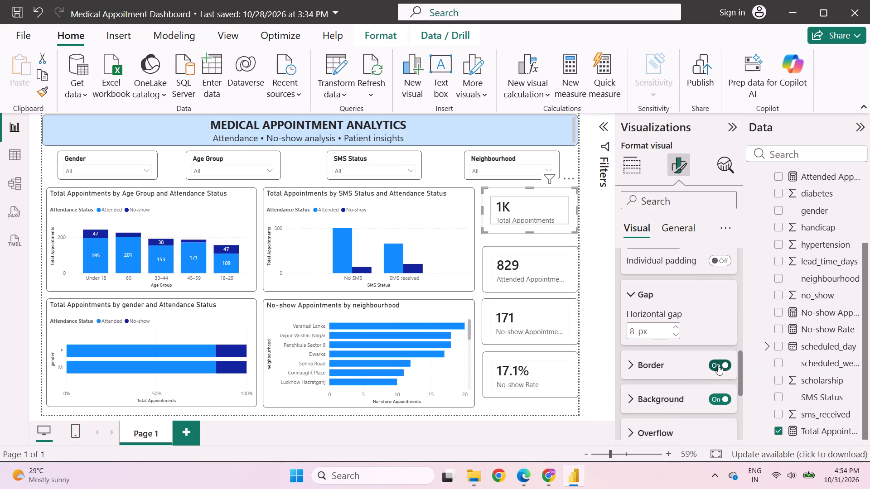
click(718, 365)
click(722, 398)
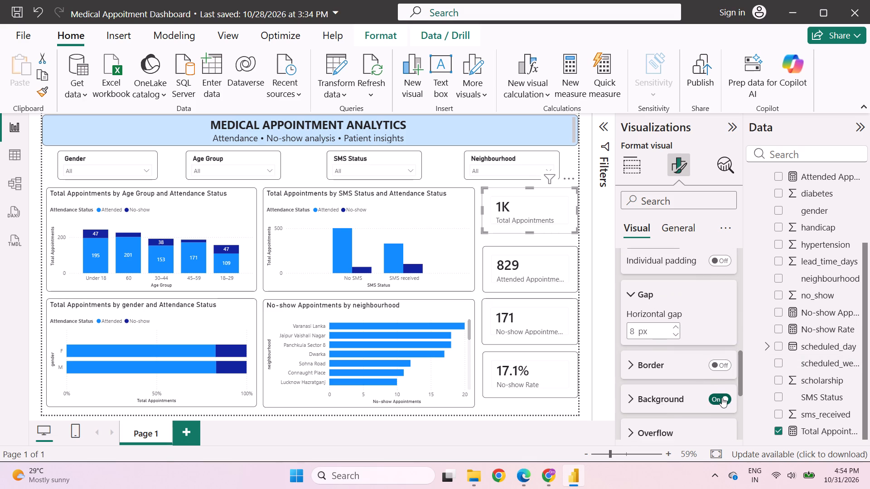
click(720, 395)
Examine which cards the Total Appointments visual's card settings can be applied to.
scroll(711, 388, down, 2)
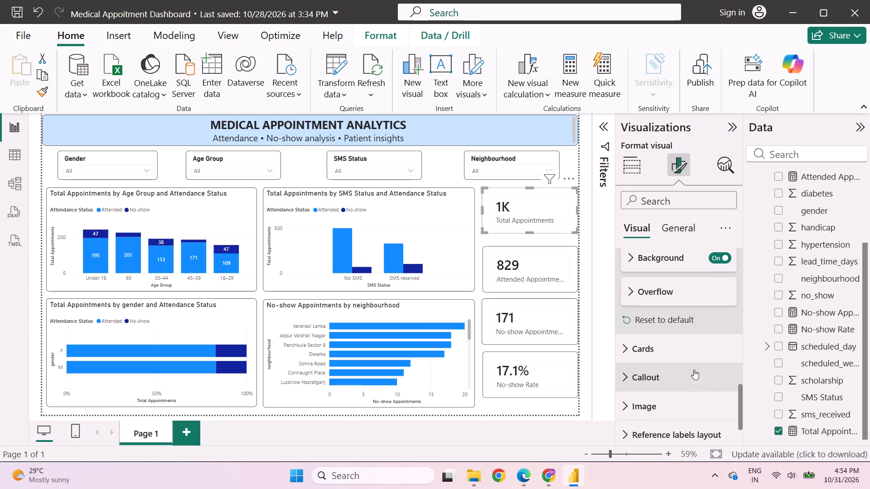
click(686, 339)
scroll(686, 339, down, 1)
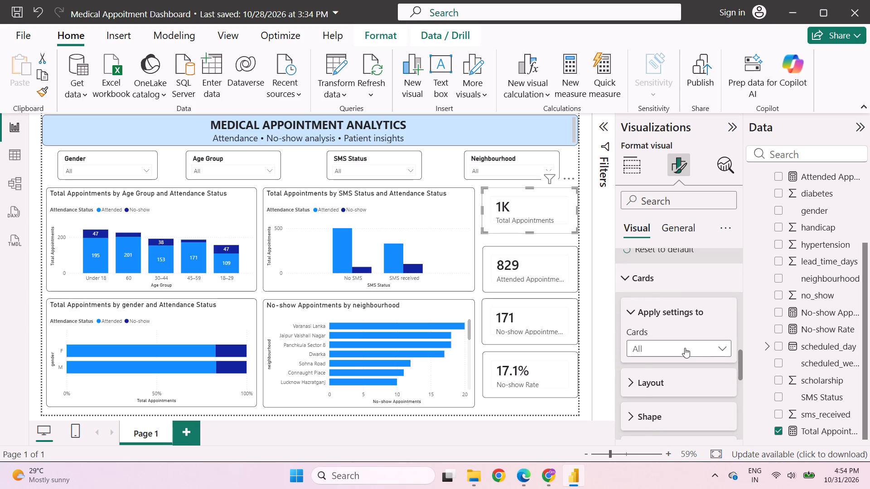
click(685, 349)
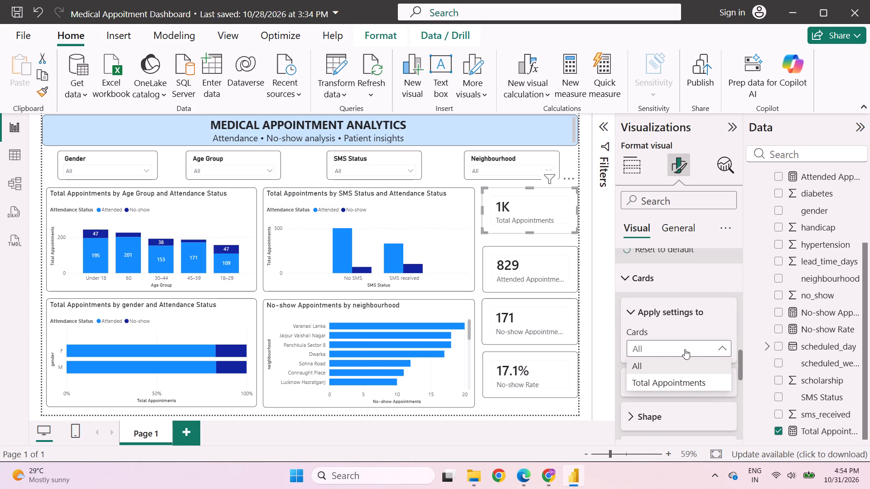
click(685, 349)
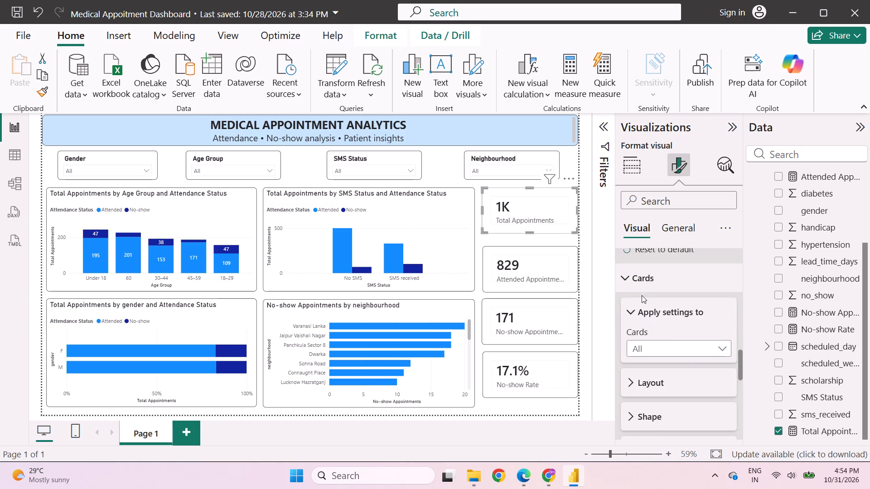
scroll(642, 296, down, 1)
scroll(651, 293, up, 1)
click(645, 280)
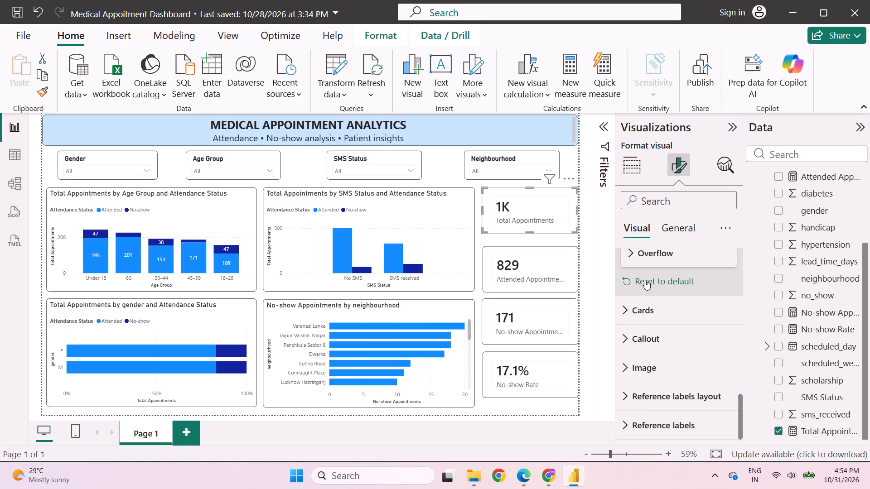
Set the Total Appointments card's layout order to Callout, reference label, image.
click(643, 314)
click(644, 412)
scroll(644, 404, down, 1)
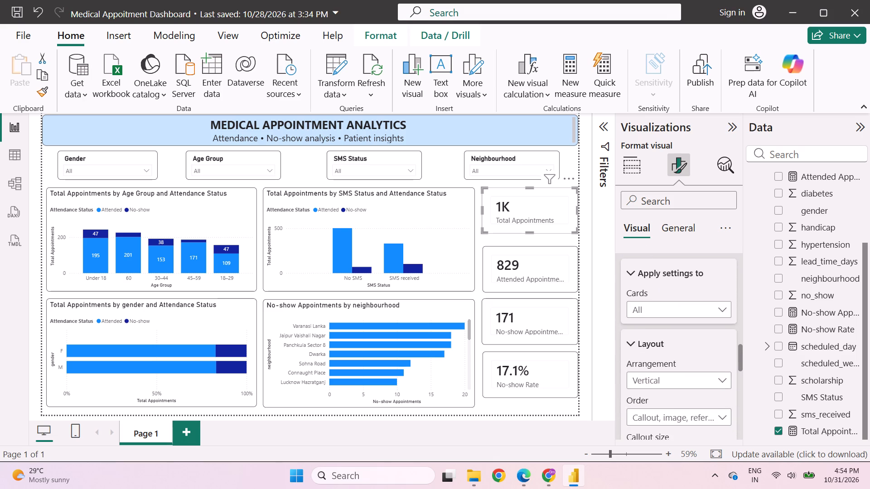
scroll(643, 397, down, 1)
click(673, 304)
click(673, 304)
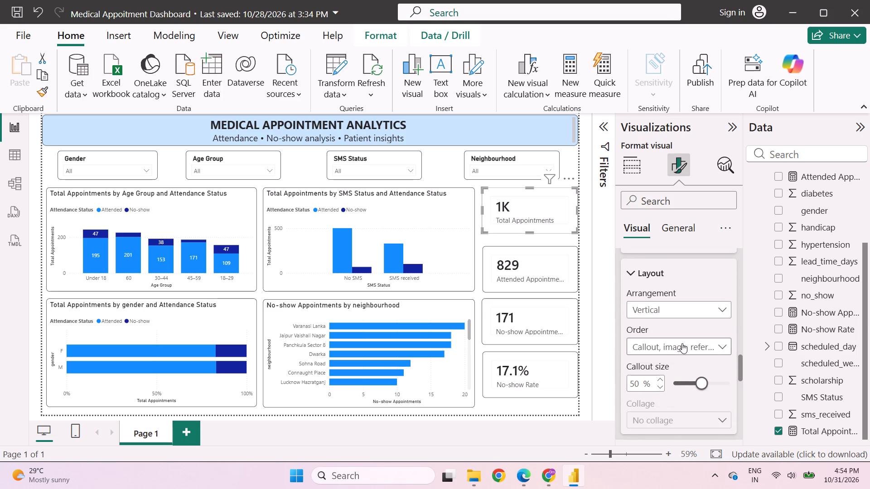
click(682, 348)
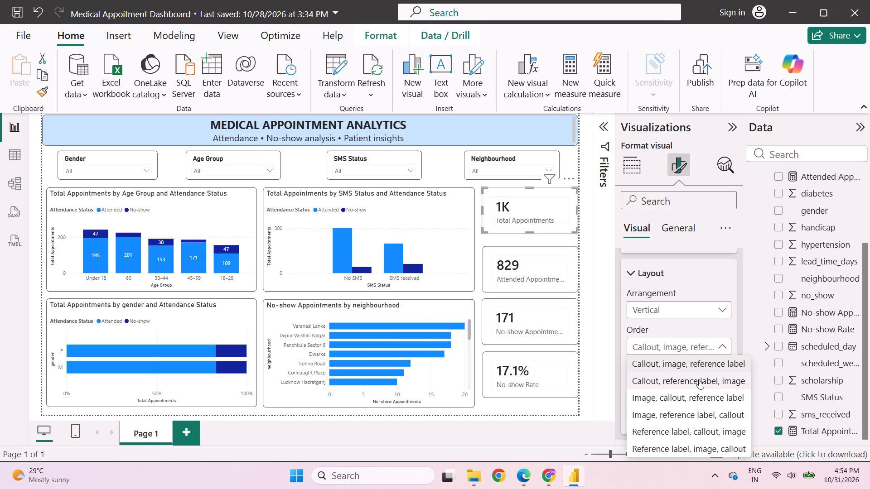
click(699, 379)
click(715, 341)
click(703, 359)
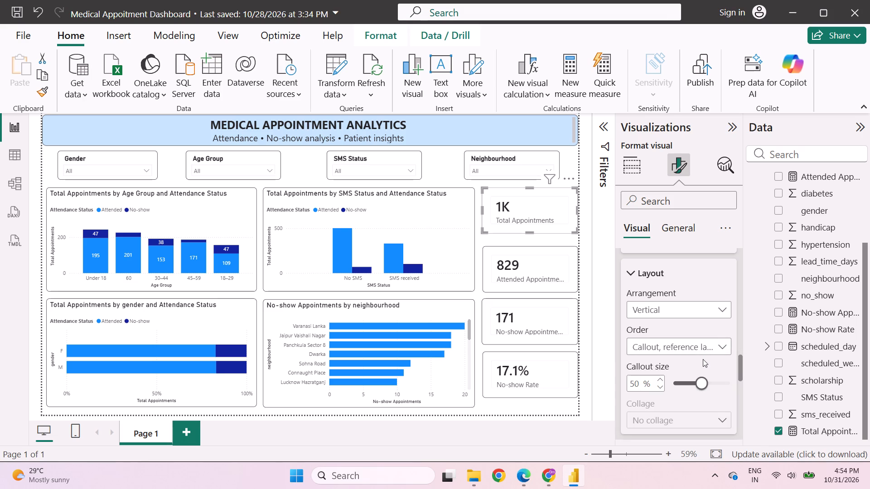
Compare the Rectangle and Rounded rectangle shapes for the Total Appointments card, and set the shape to Rectangle.
scroll(685, 358, down, 2)
click(662, 313)
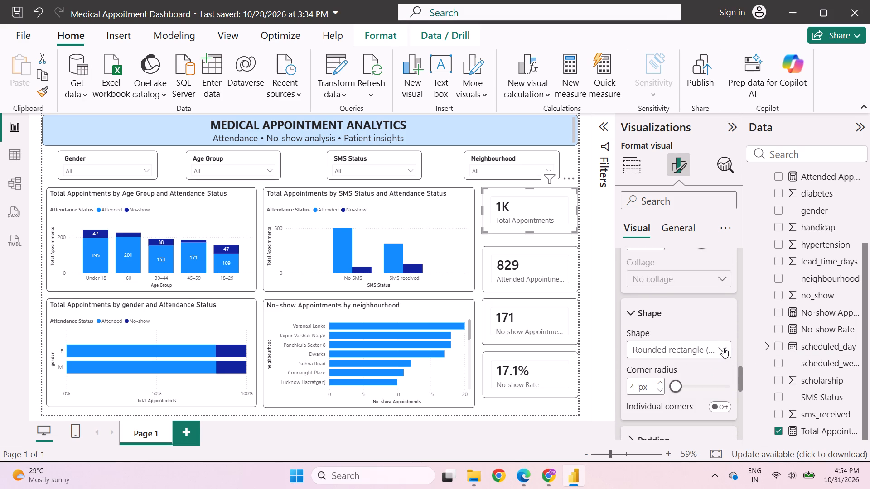
click(723, 347)
click(658, 369)
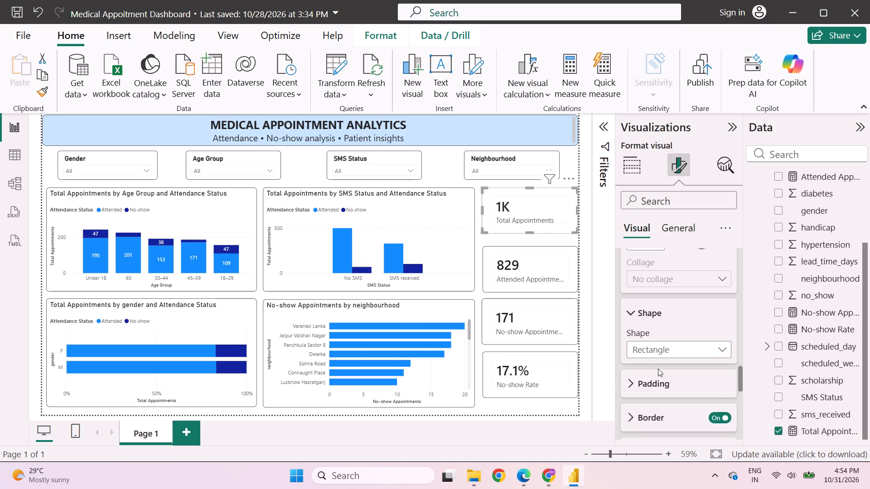
click(672, 350)
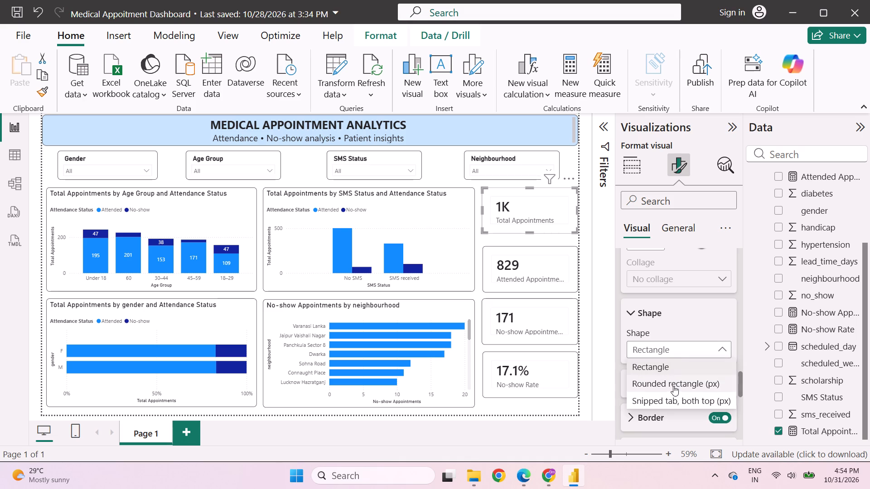
click(674, 386)
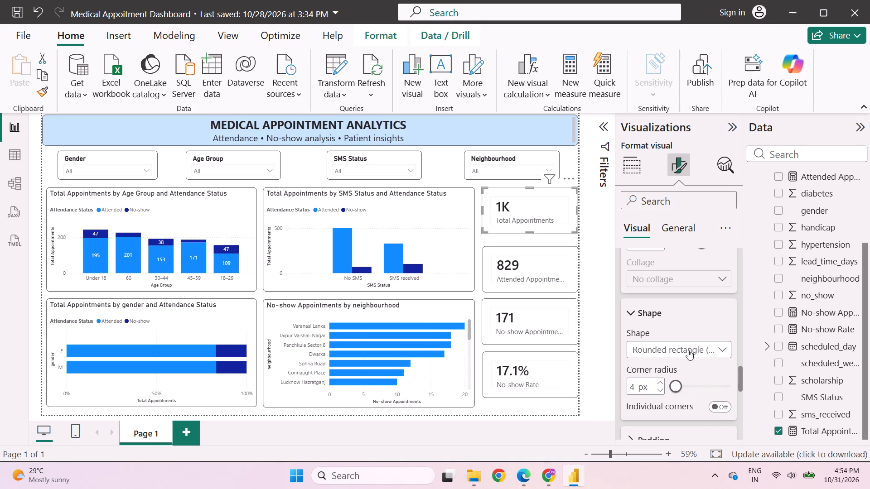
click(690, 348)
click(681, 363)
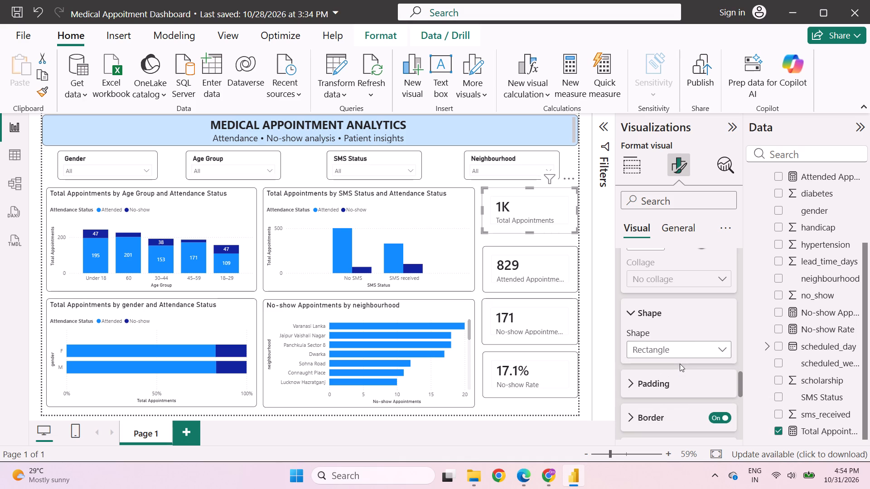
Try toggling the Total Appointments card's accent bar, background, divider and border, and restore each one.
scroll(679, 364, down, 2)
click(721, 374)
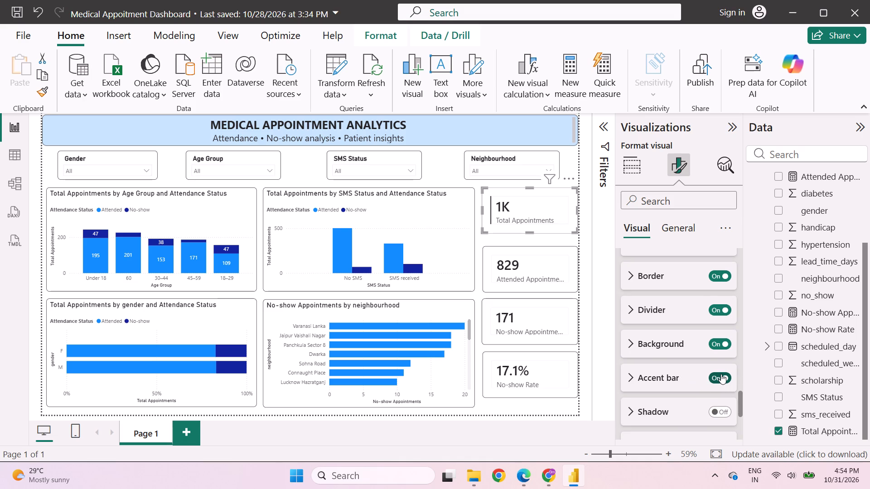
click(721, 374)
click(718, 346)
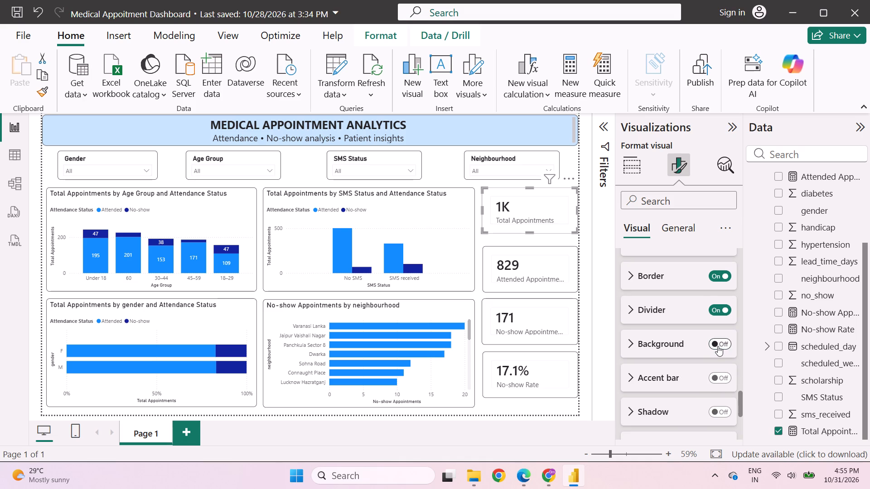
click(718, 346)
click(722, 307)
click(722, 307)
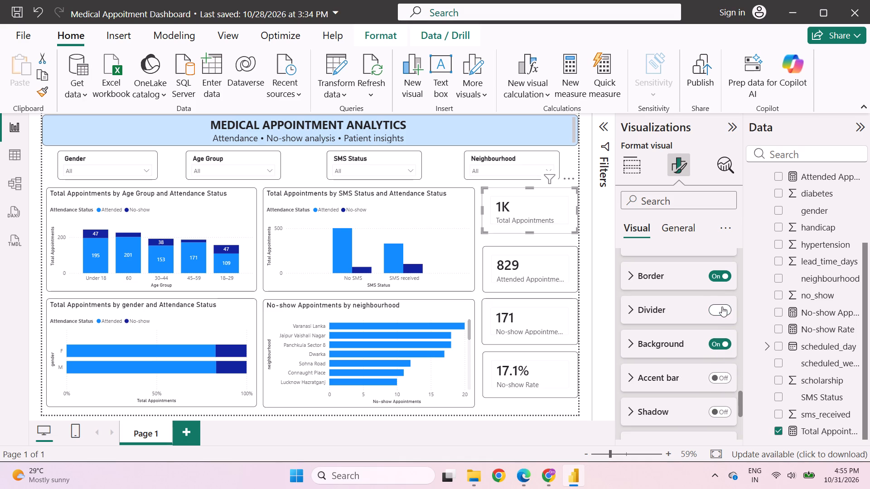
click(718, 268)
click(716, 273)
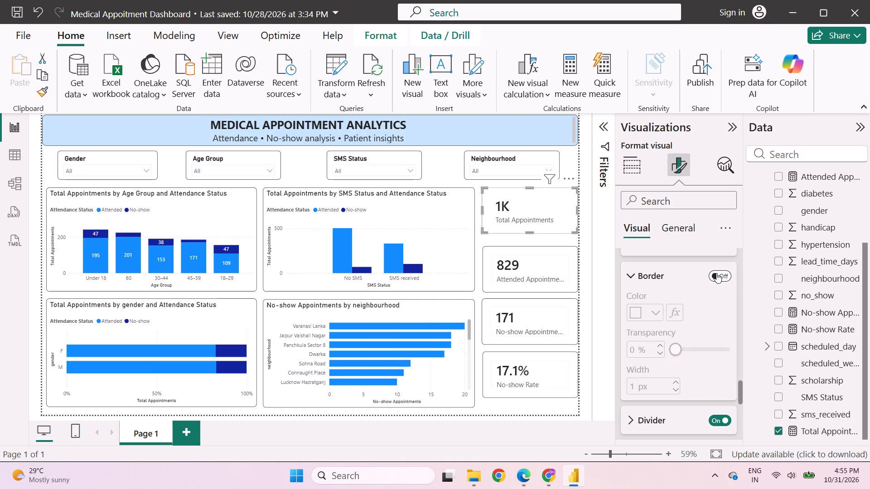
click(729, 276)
Examine the Total Appointments card's remaining effects and its callout settings, including which cards they apply to.
scroll(722, 284, down, 2)
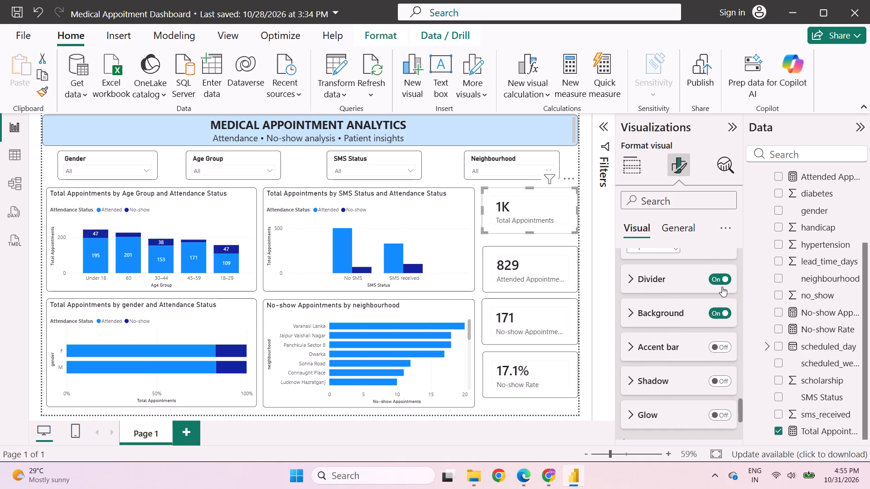
scroll(722, 287, down, 3)
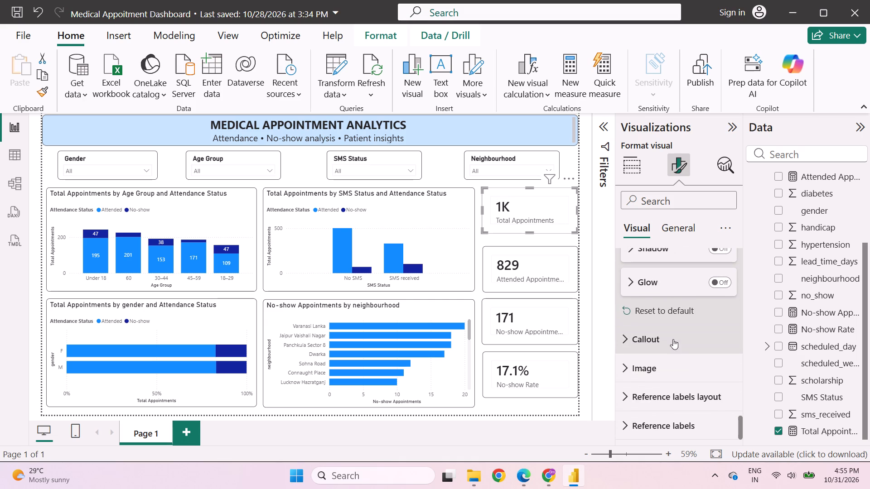
click(676, 334)
scroll(676, 334, down, 2)
click(695, 264)
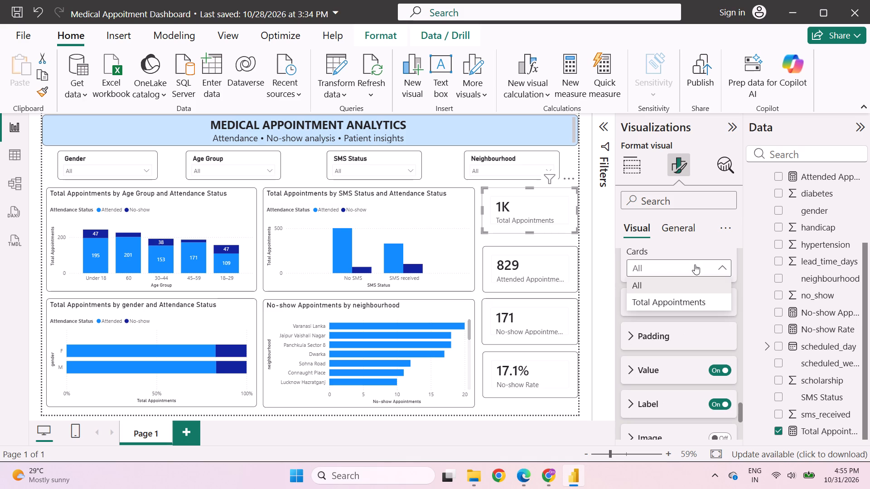
click(695, 264)
scroll(682, 313, down, 6)
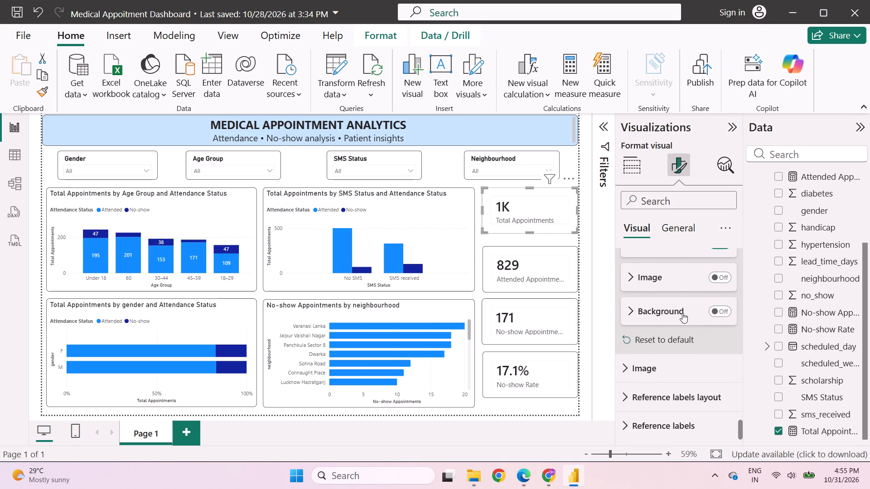
Examine the Total Appointments card's image, reference labels layout and reference labels settings.
click(671, 371)
scroll(671, 371, down, 5)
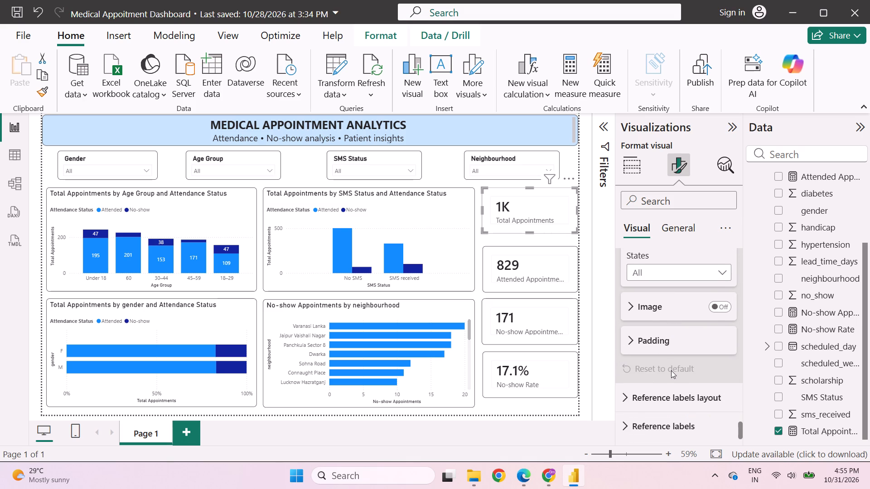
scroll(672, 362, down, 1)
click(675, 392)
scroll(675, 392, down, 7)
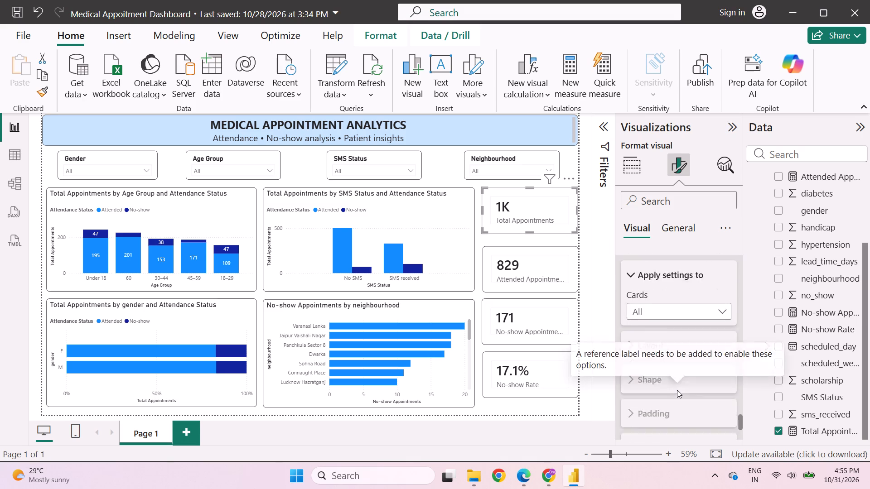
click(667, 419)
scroll(668, 415, down, 6)
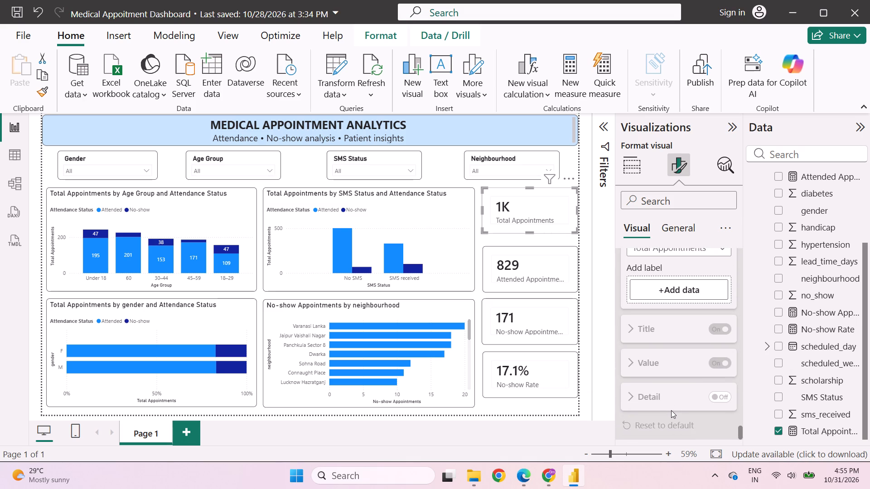
scroll(671, 410, down, 3)
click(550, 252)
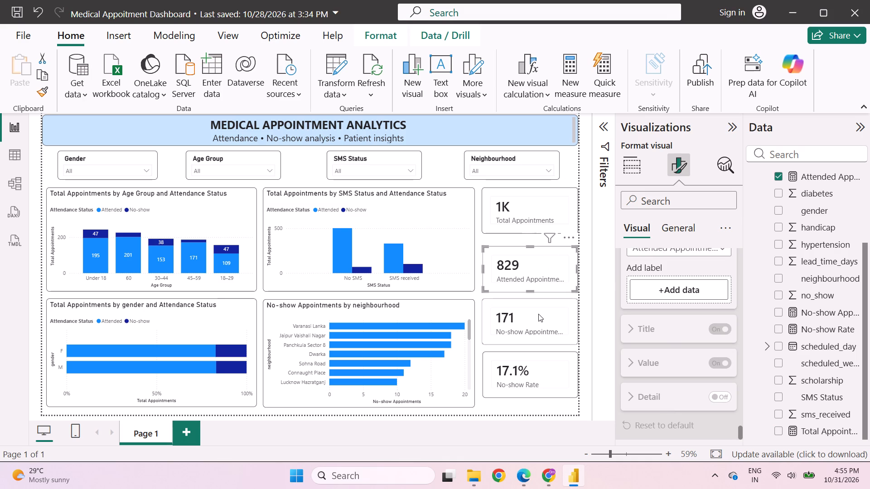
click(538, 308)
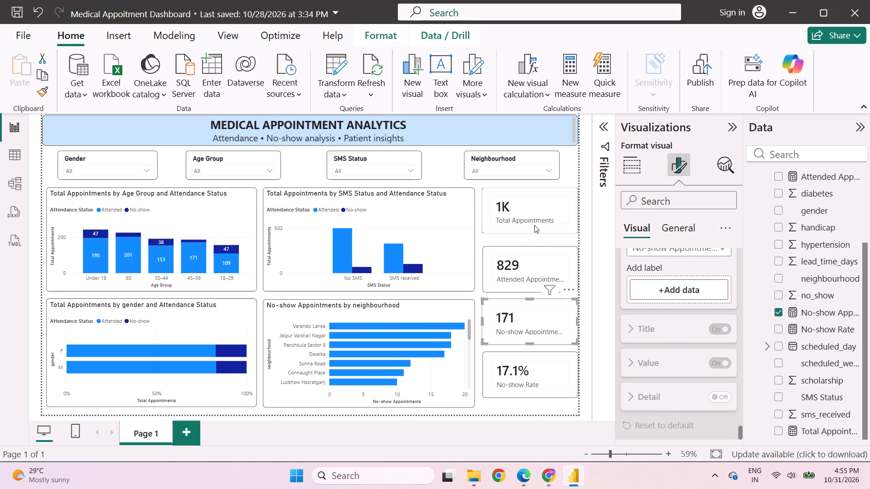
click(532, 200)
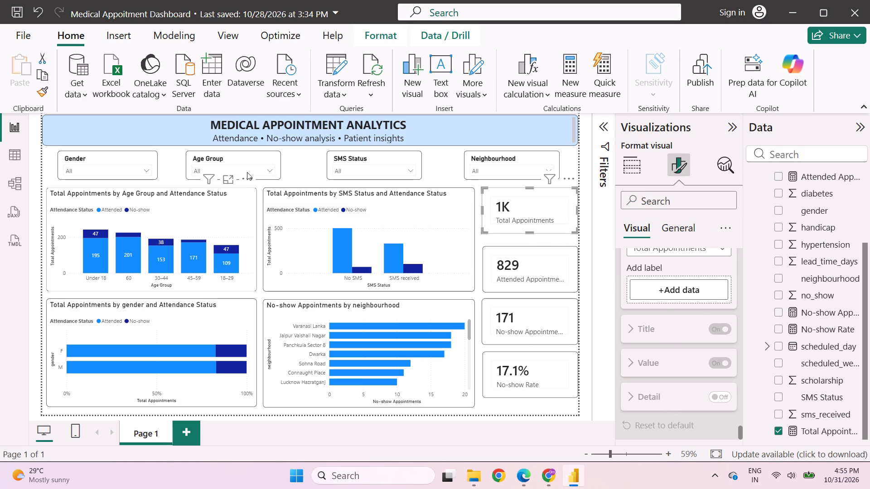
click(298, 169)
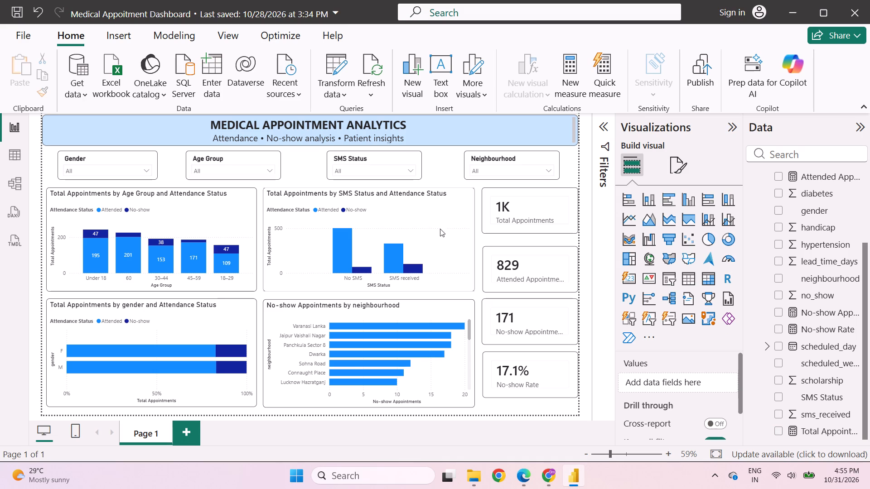
Set the Total Appointments card's data format to Whole number.
click(517, 206)
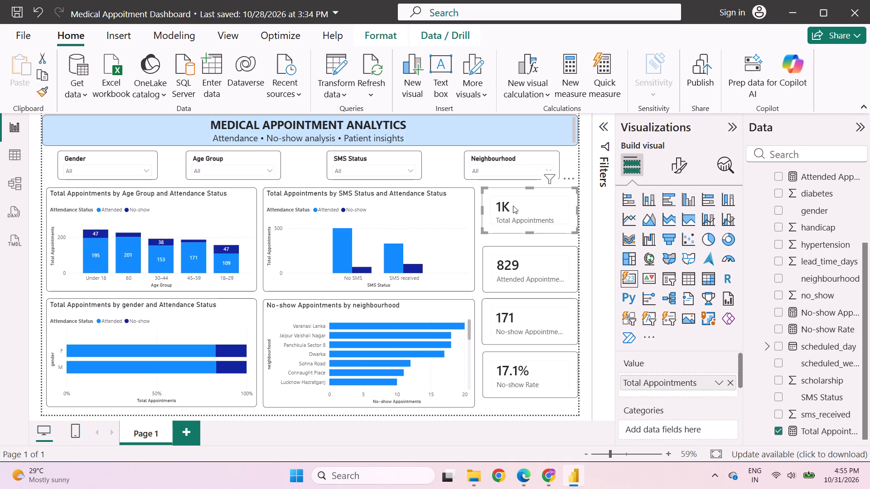
scroll(684, 382, up, 4)
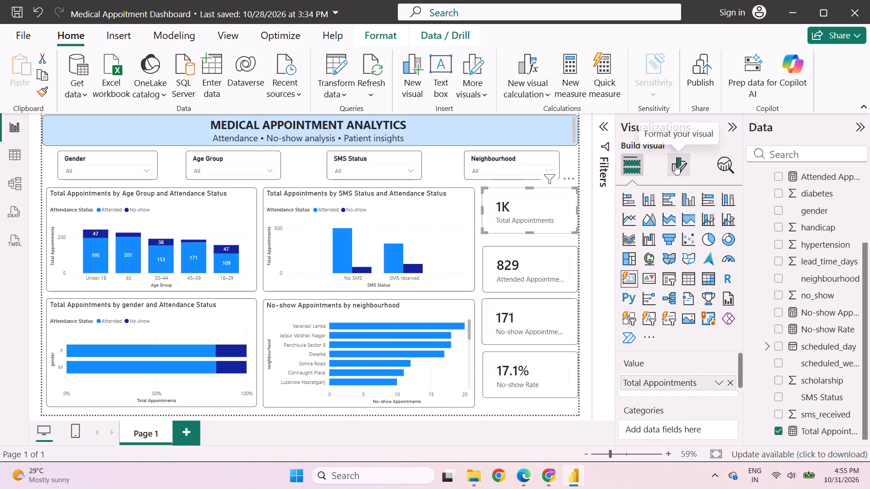
scroll(675, 314, down, 6)
click(673, 168)
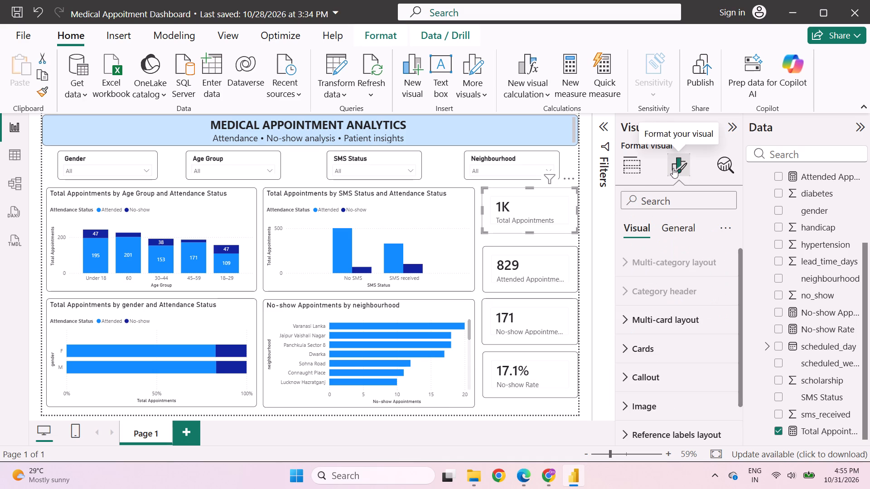
scroll(644, 306, down, 7)
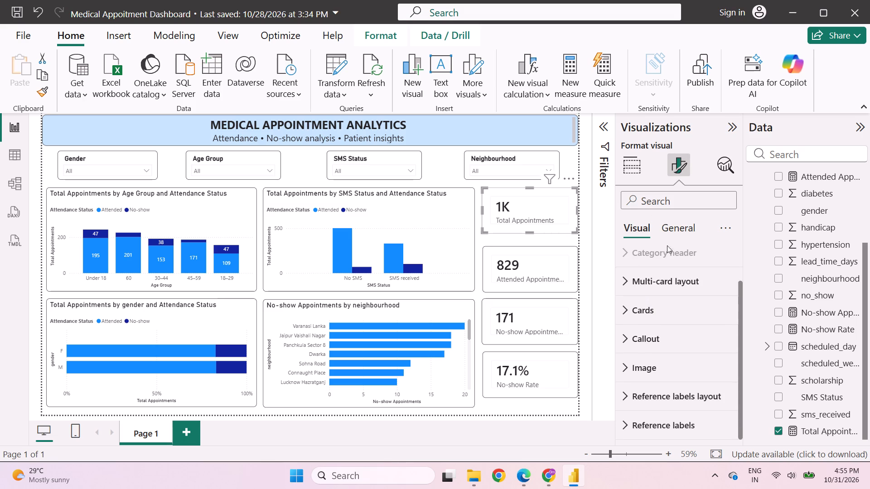
click(707, 229)
click(687, 226)
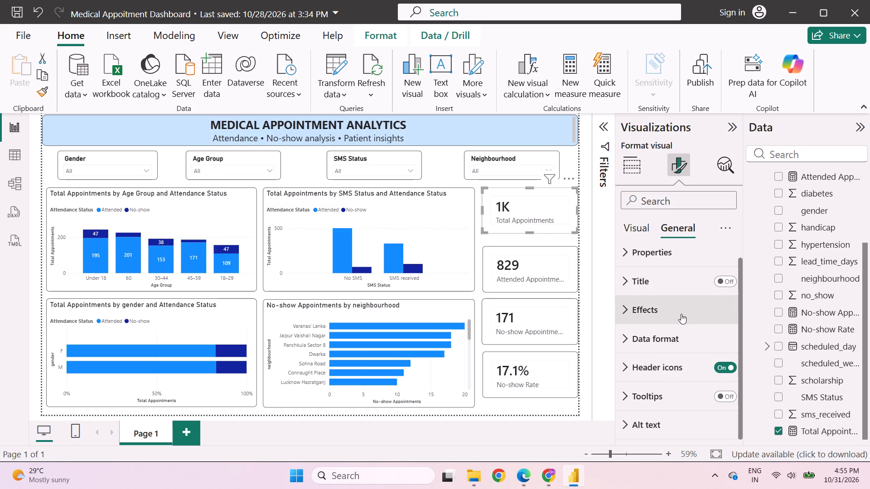
scroll(681, 314, down, 2)
click(656, 340)
scroll(656, 340, down, 1)
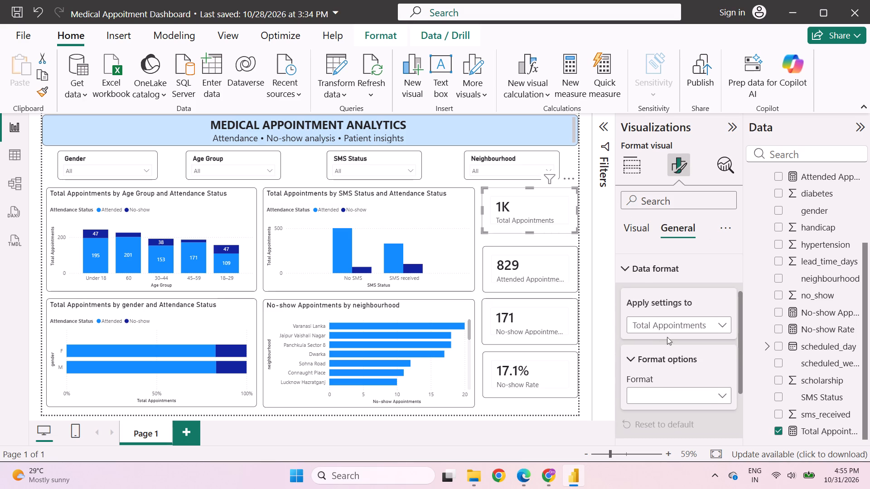
scroll(675, 338, down, 1)
click(667, 329)
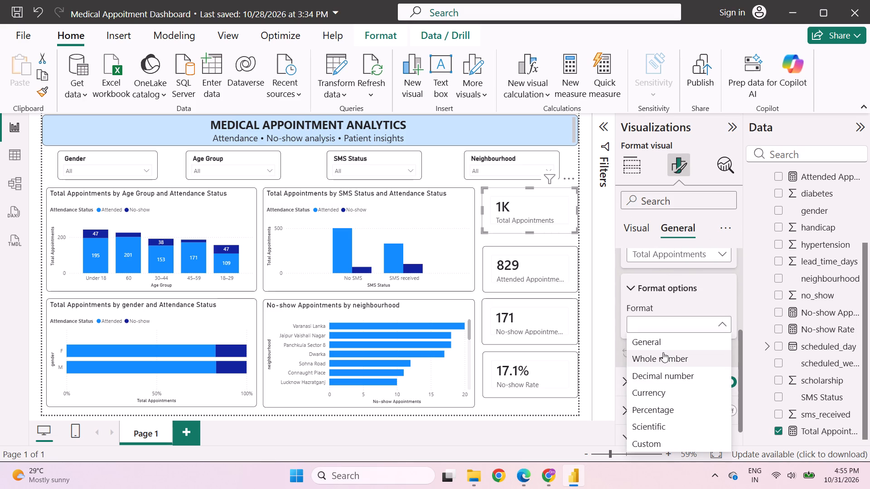
click(663, 353)
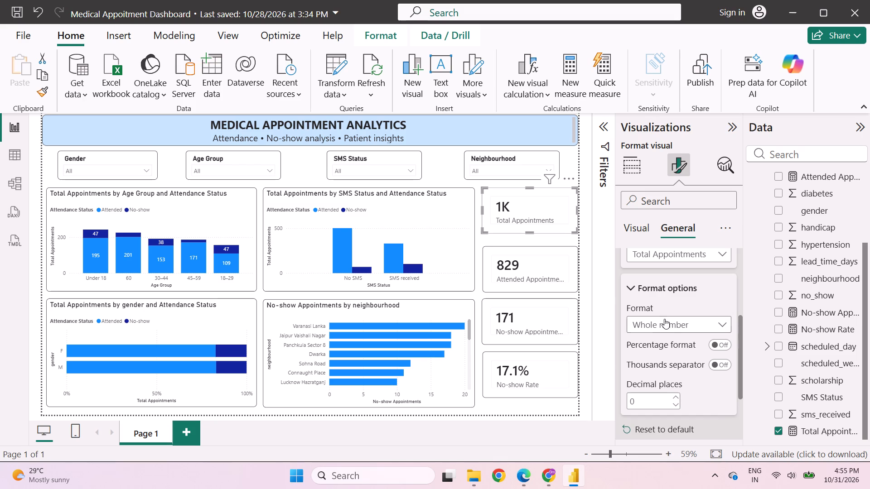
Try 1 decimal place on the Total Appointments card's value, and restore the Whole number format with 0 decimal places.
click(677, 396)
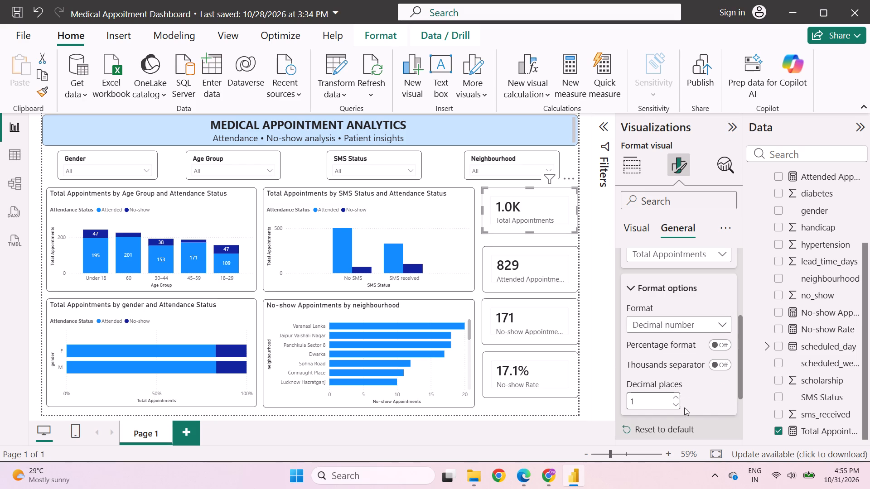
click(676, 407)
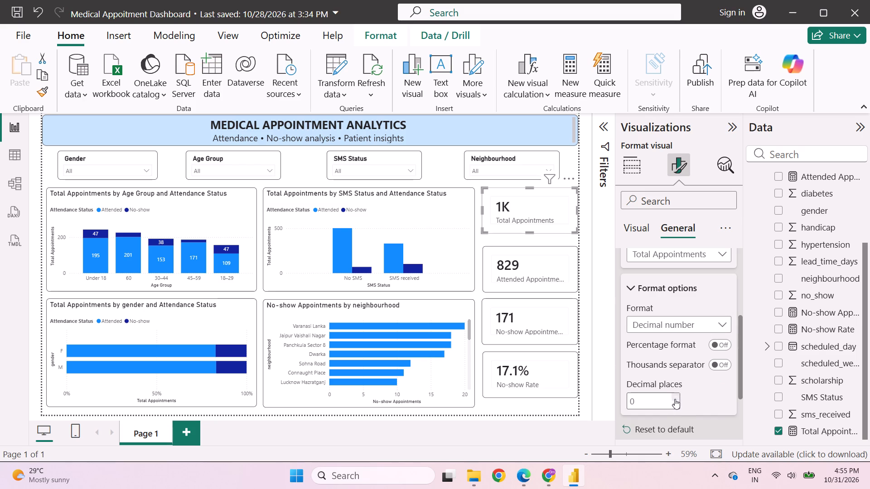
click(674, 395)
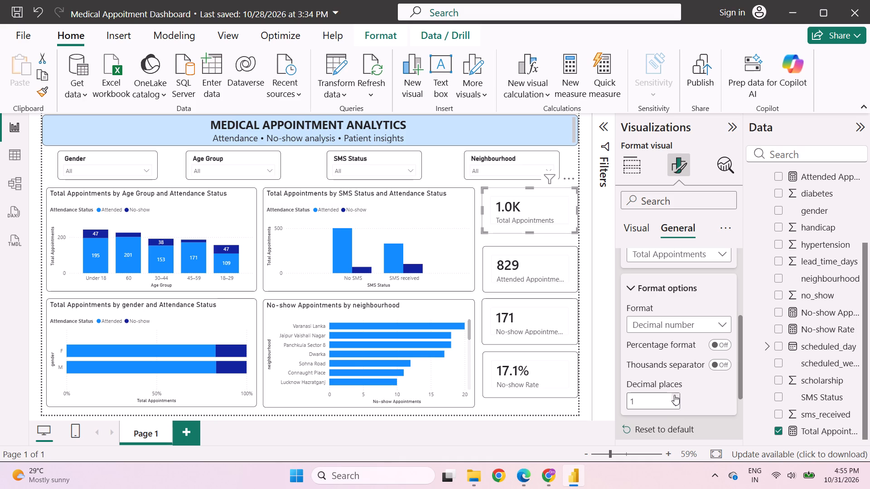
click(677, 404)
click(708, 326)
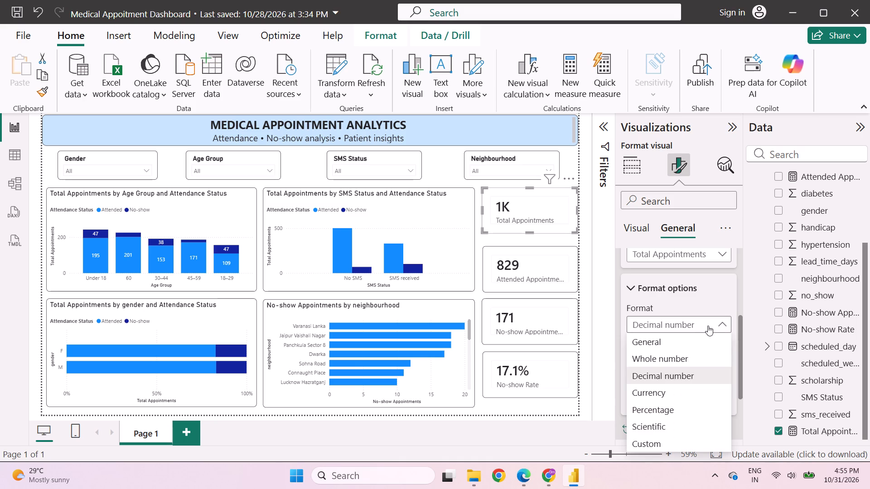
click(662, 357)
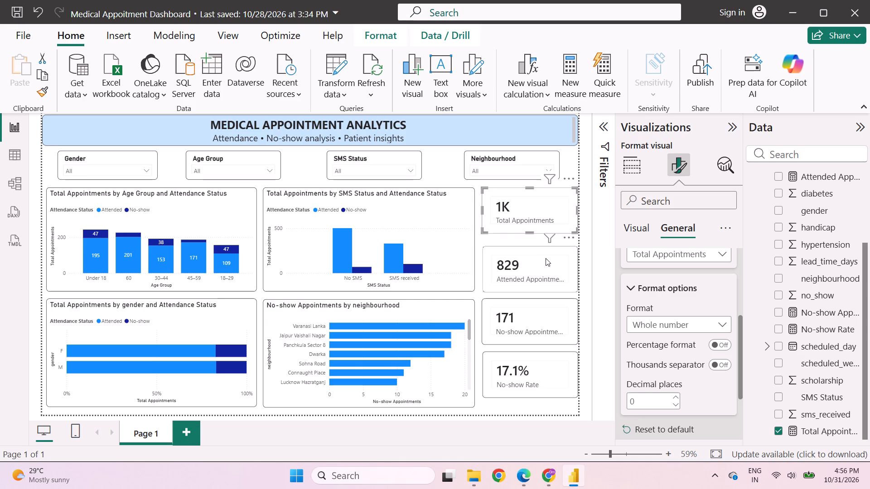
Set the data format of the Attended Appointments and No-show Appointments cards to Whole number.
click(547, 254)
click(710, 329)
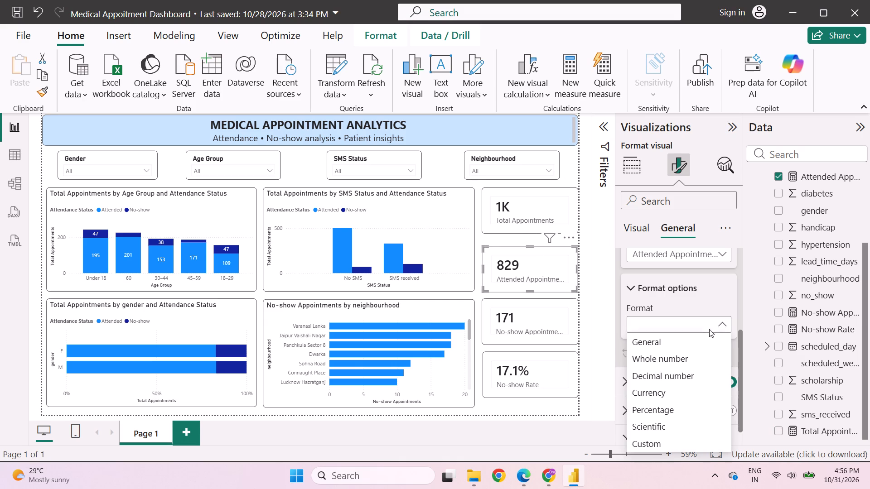
click(656, 361)
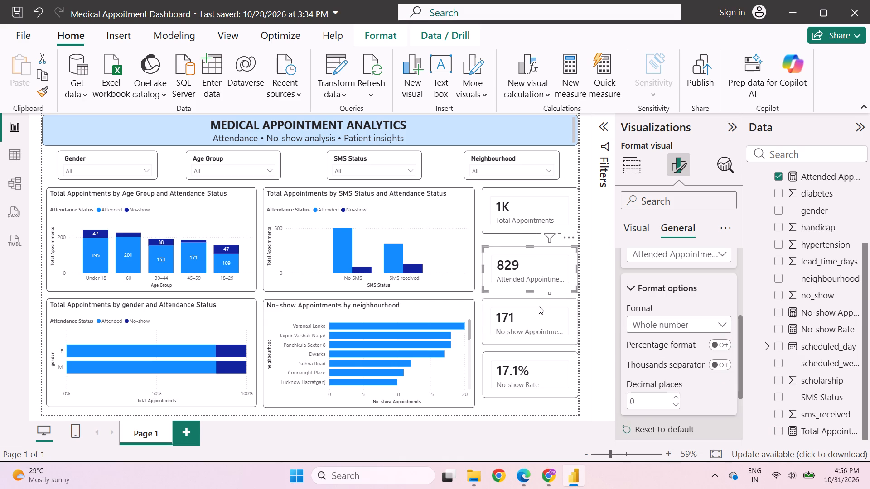
click(539, 306)
click(695, 320)
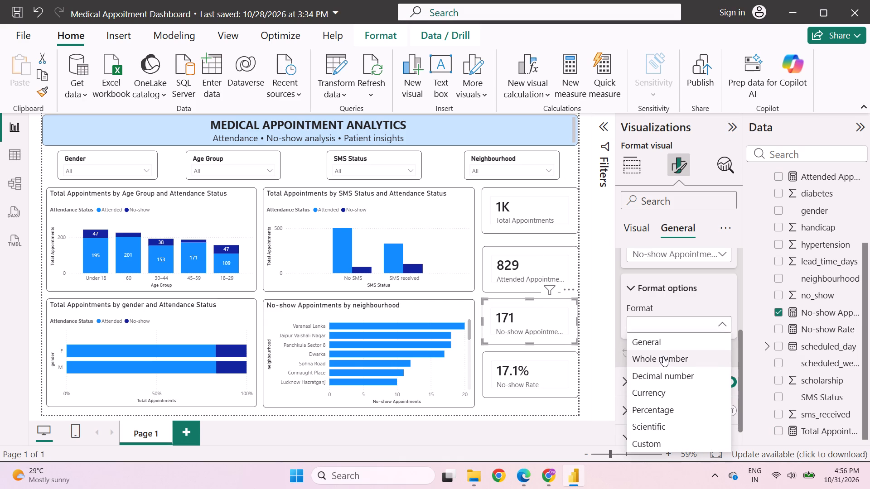
click(663, 356)
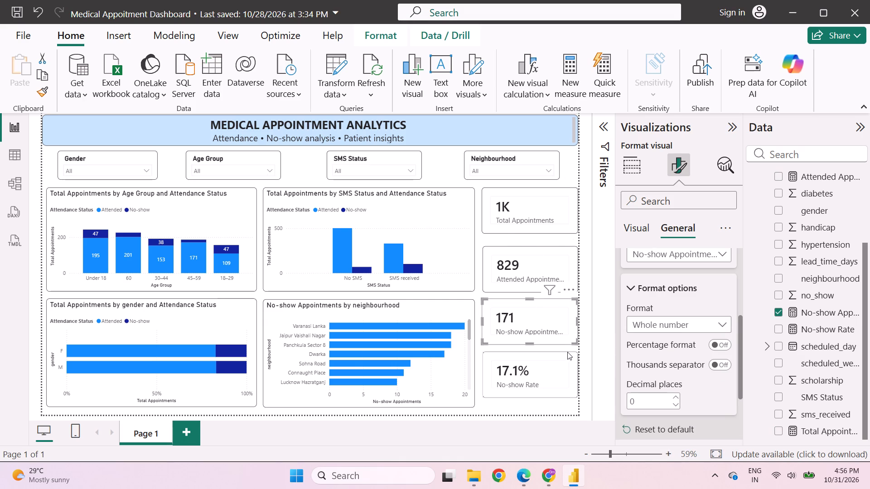
scroll(567, 352, down, 4)
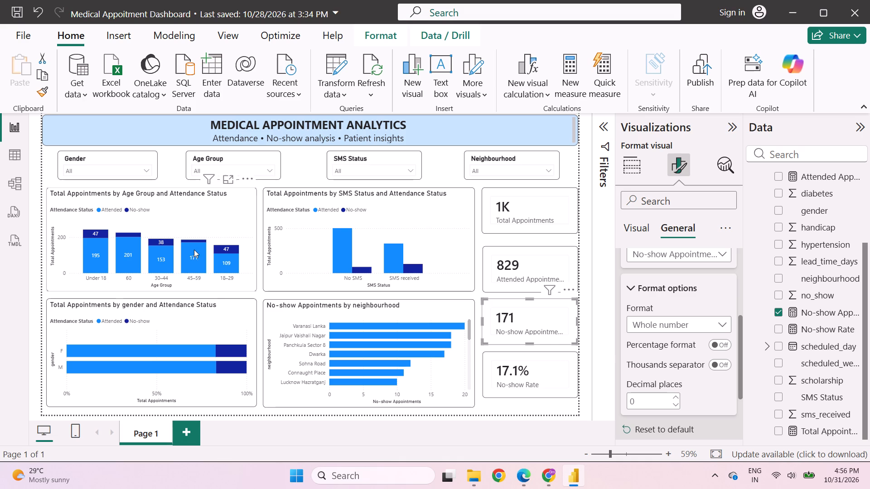
click(437, 154)
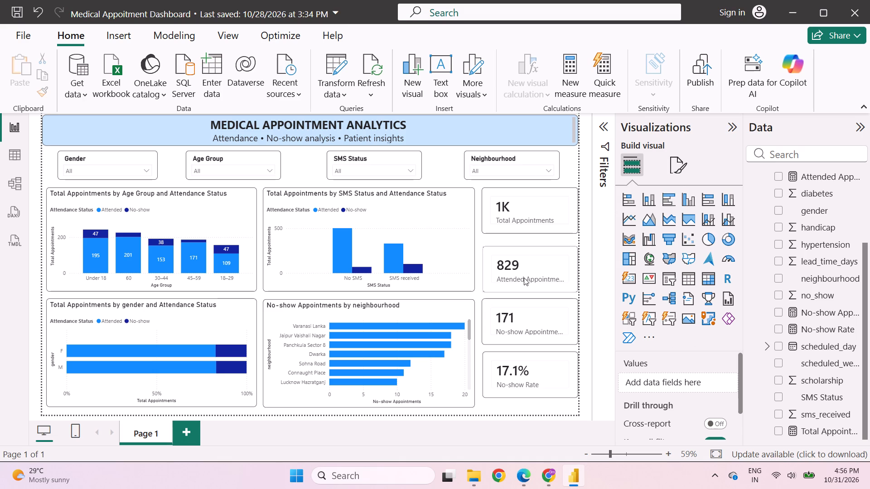
Set the Total Appointments card's horizontal position to 1040.
click(536, 254)
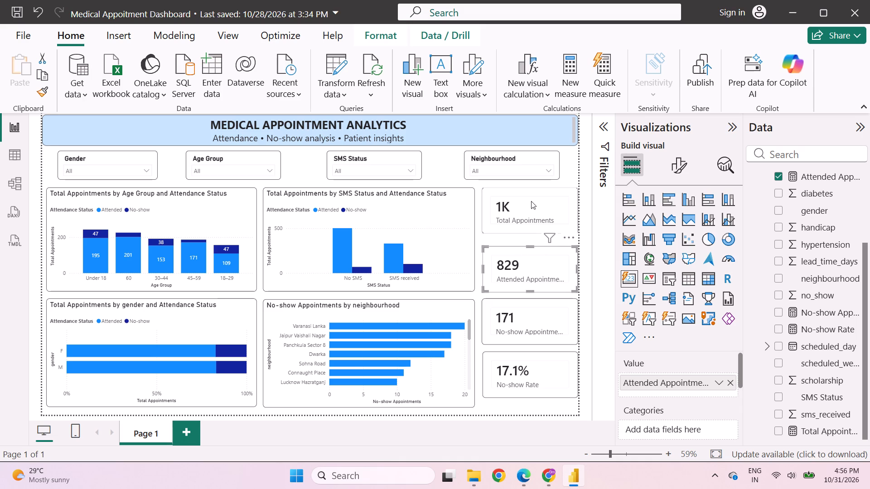
click(534, 189)
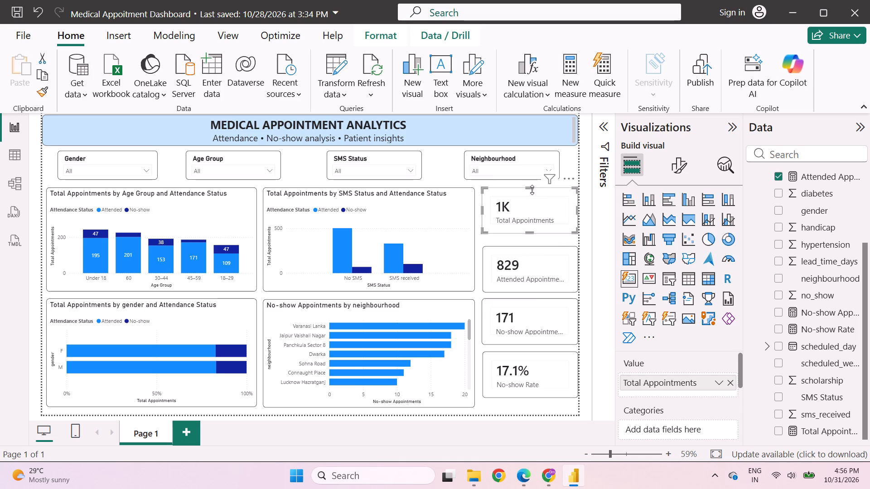
click(691, 149)
click(690, 156)
click(681, 217)
click(676, 230)
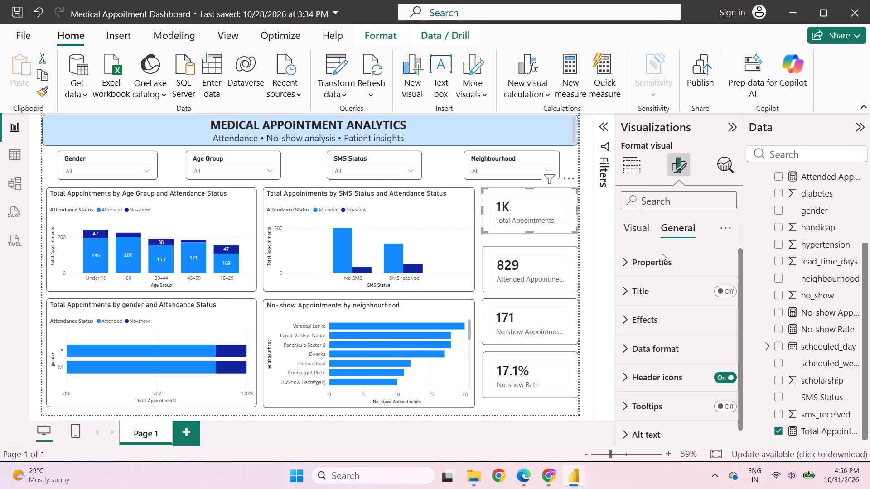
click(649, 265)
scroll(648, 264, down, 2)
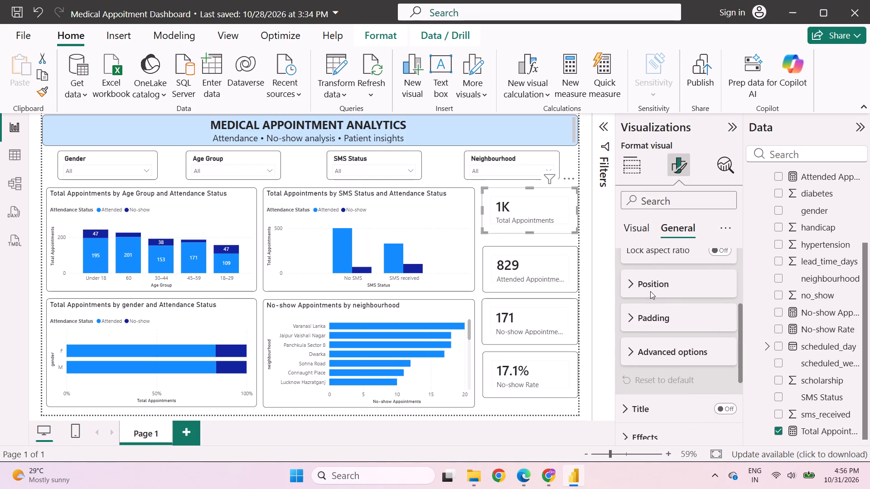
click(651, 282)
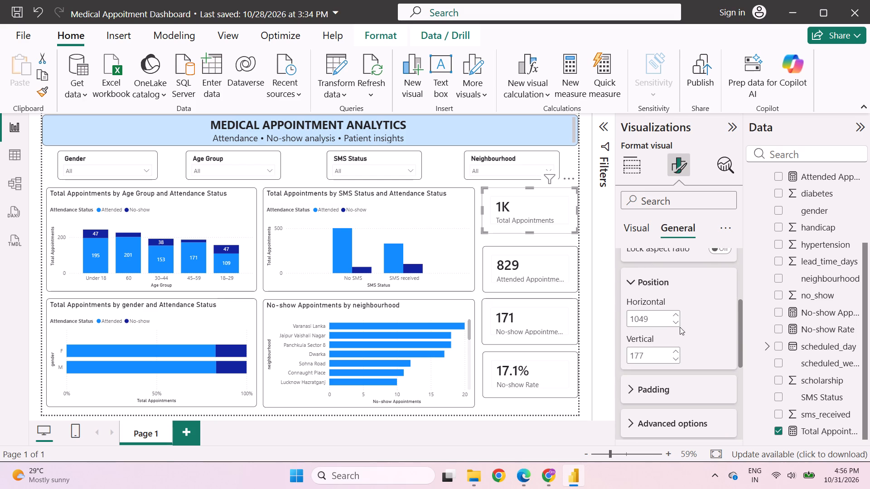
double_click(675, 323)
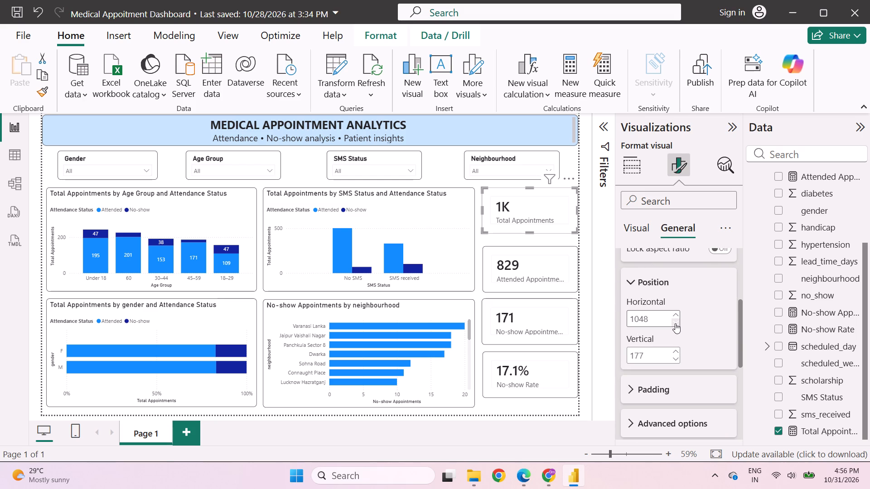
double_click(675, 323)
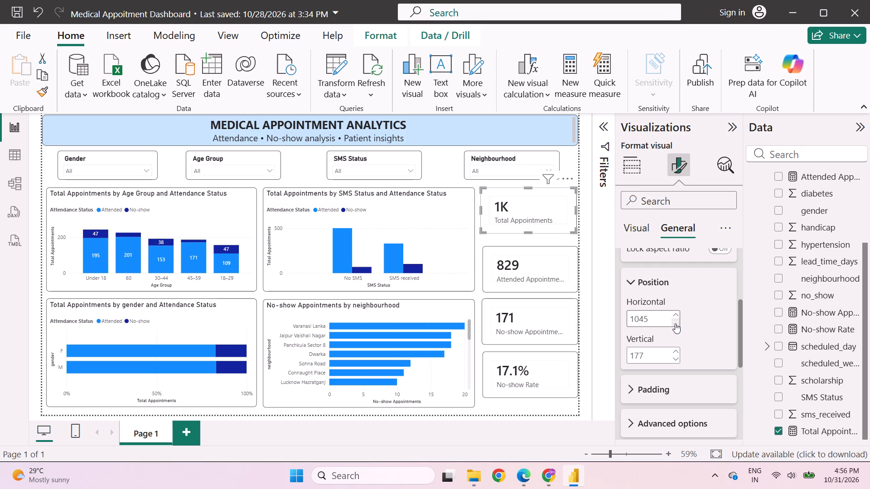
double_click(675, 323)
click(675, 323)
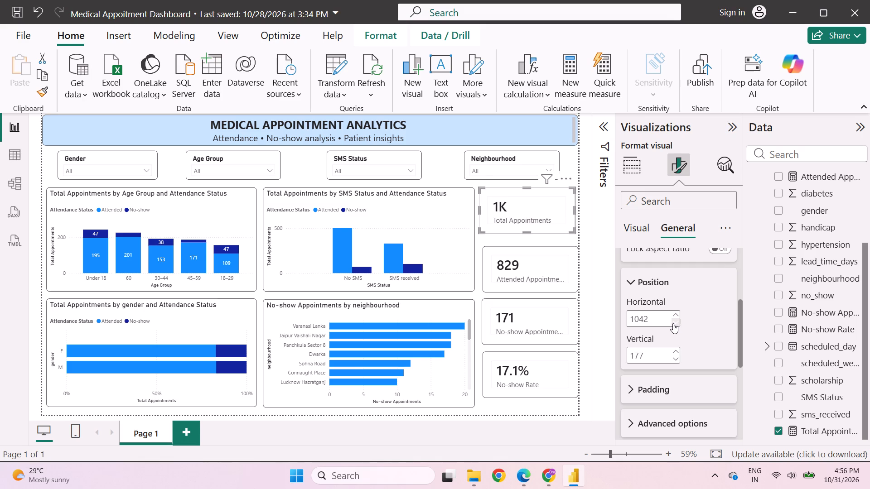
double_click(673, 323)
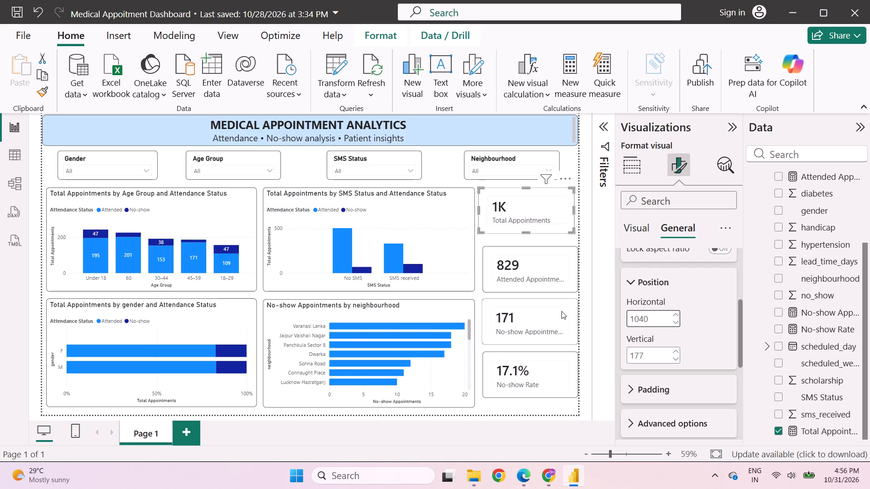
Move the Attended Appointments, No-show Appointments and No-show Rate cards to a horizontal position of about 1040, in line with the Total Appointments card.
click(541, 256)
drag(542, 256, 538, 255)
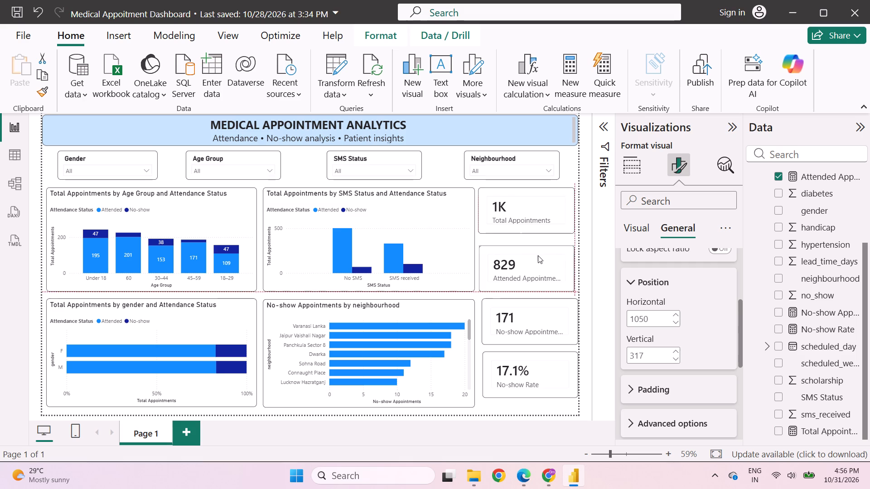
drag(538, 255, 536, 254)
click(553, 305)
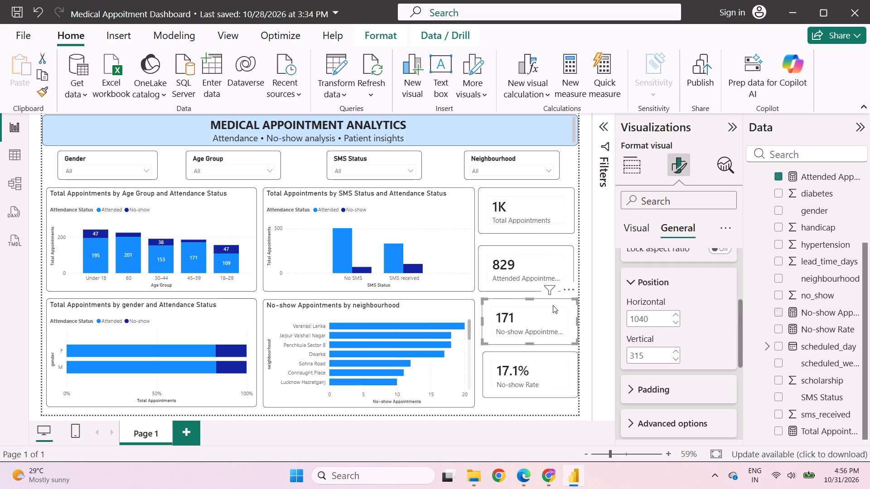
drag(553, 305, 548, 305)
drag(550, 354, 545, 354)
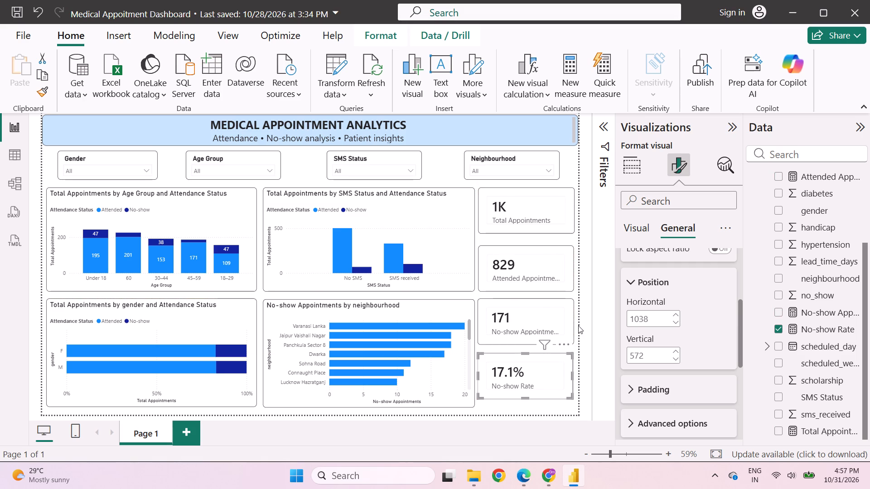
Widen the No-show Appointments, Attended Appointments and Total Appointments cards slightly so their outer edges line up with the title banner's edge.
click(557, 317)
drag(574, 318, 580, 318)
click(556, 259)
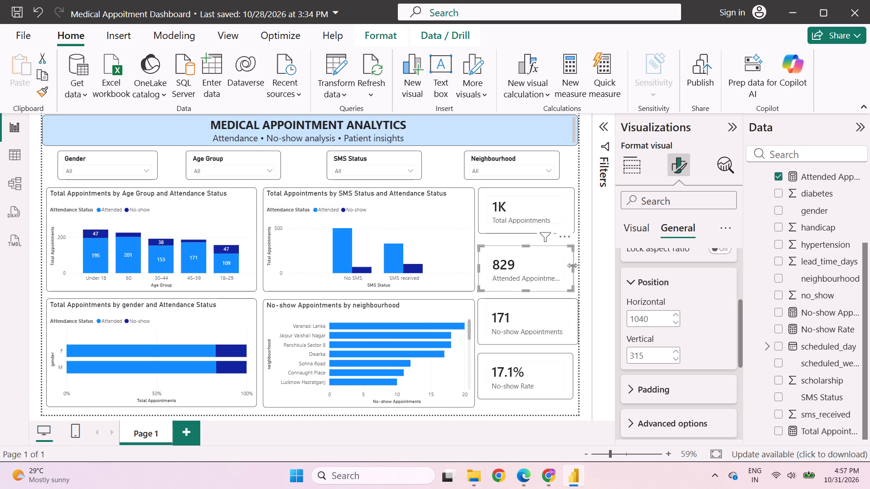
click(574, 267)
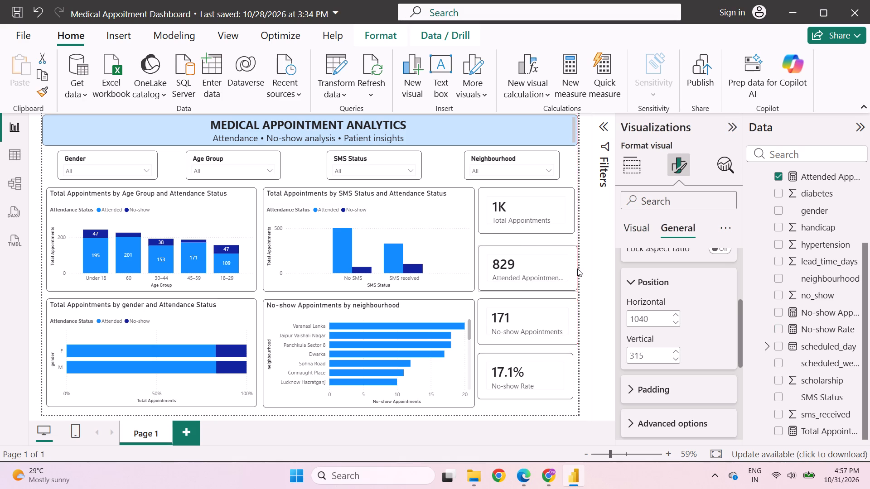
click(546, 194)
drag(573, 208, 578, 208)
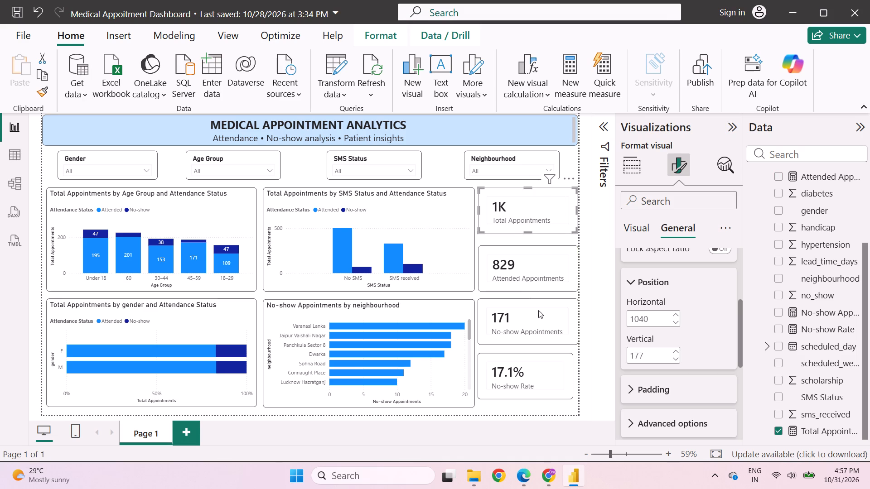
Widen the No-show Rate card to match the cards above and lower it to about 1040 horizontal, 591 vertical, aligning with the lower charts' bottom edge.
click(550, 377)
drag(571, 376, 578, 375)
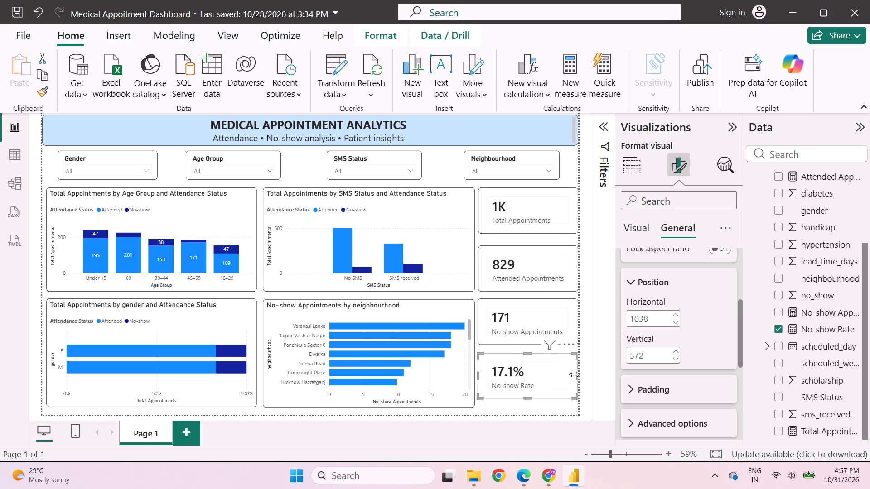
drag(543, 359, 544, 366)
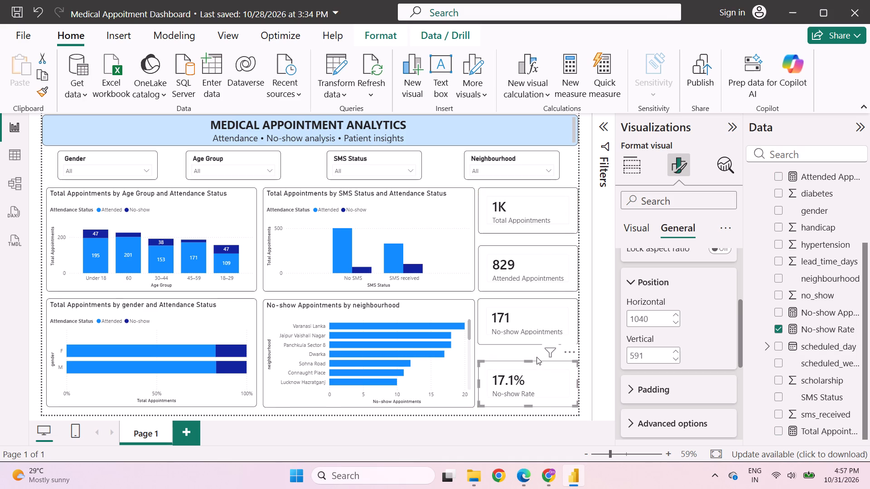
Reposition the No-show Appointments card to about 1040 horizontal and 444 vertical, level with the neighbourhood chart's top edge, and leave it deselected.
drag(533, 303, 533, 308)
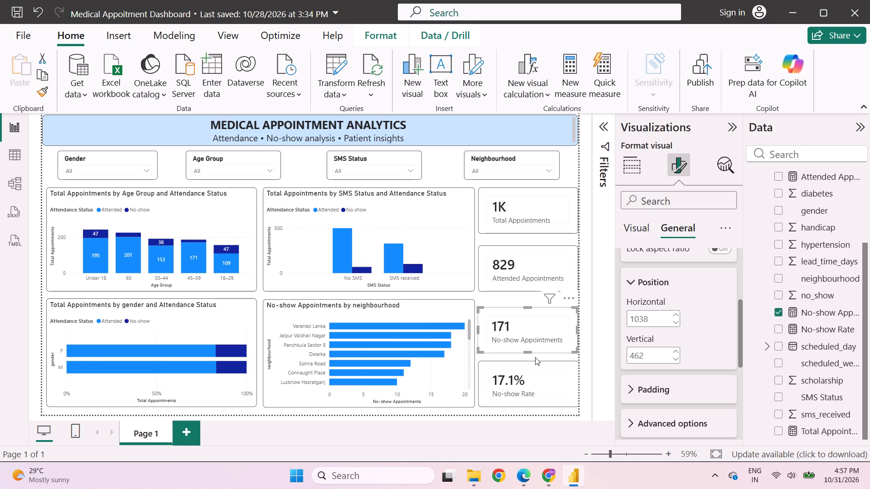
drag(535, 312, 543, 366)
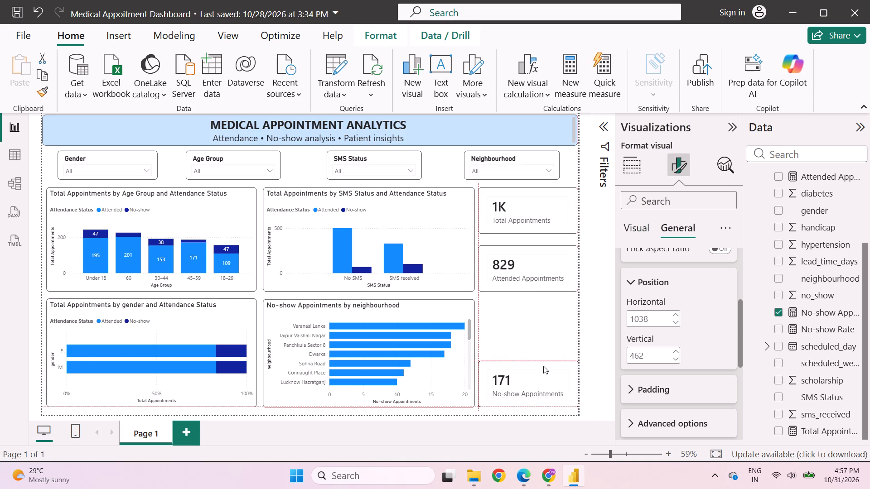
drag(543, 366, 542, 308)
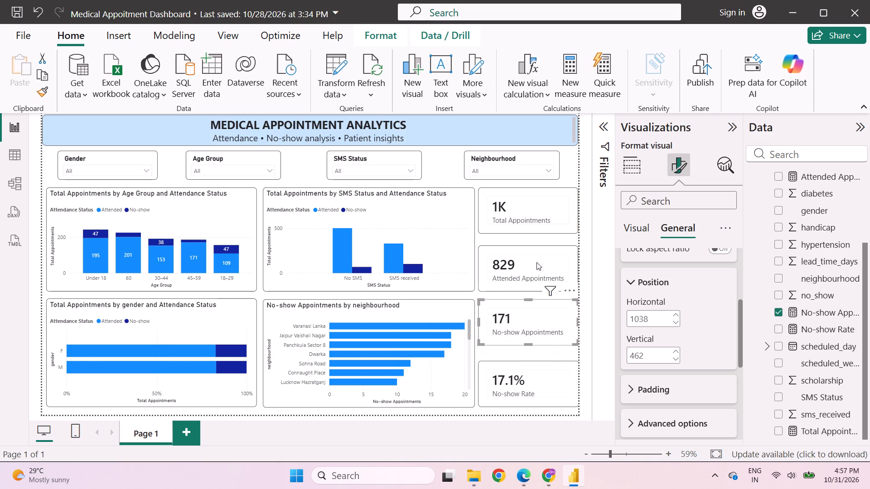
click(523, 306)
click(295, 158)
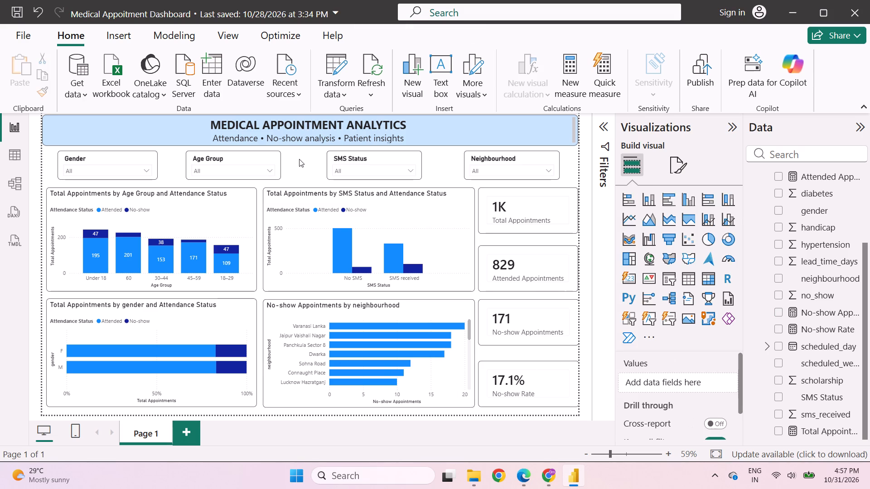
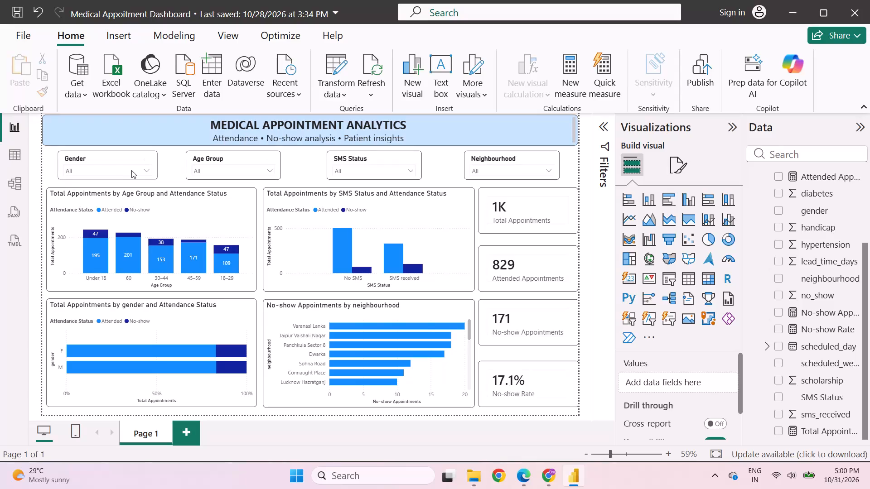
Test the Gender slicer by filtering the dashboard to F, switching it to M, and clearing the selection.
click(131, 170)
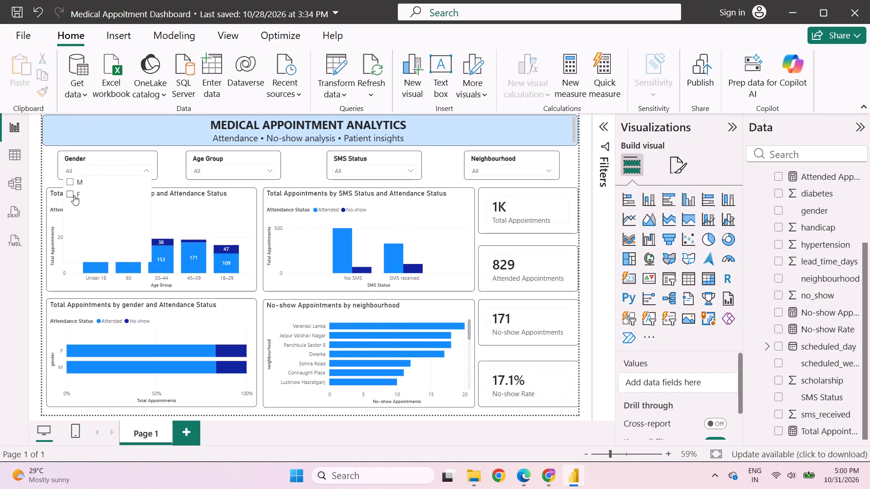
click(72, 195)
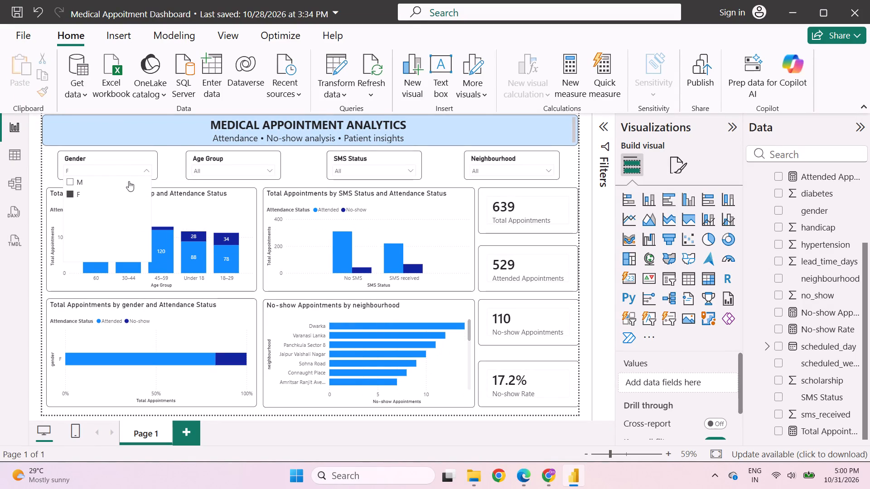
click(67, 180)
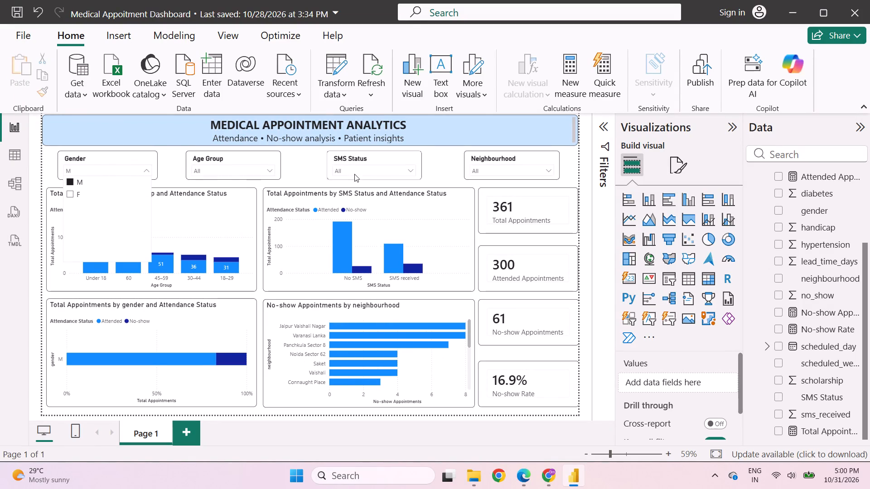
click(303, 166)
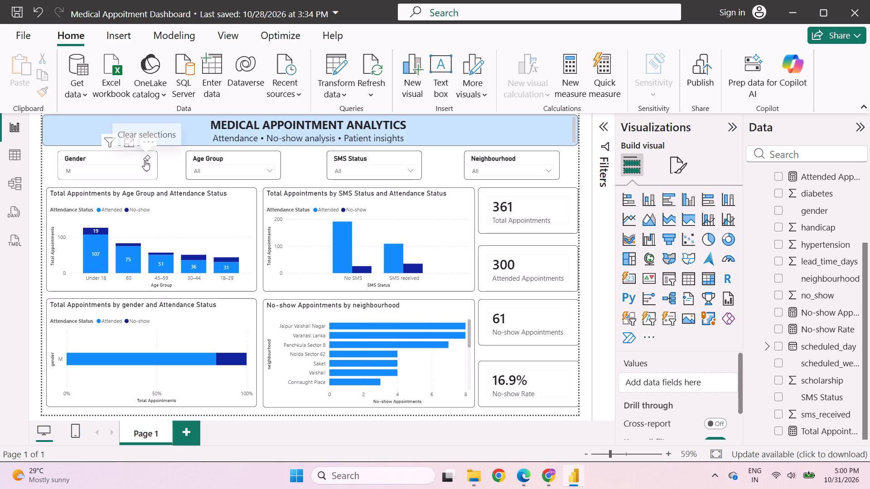
click(145, 160)
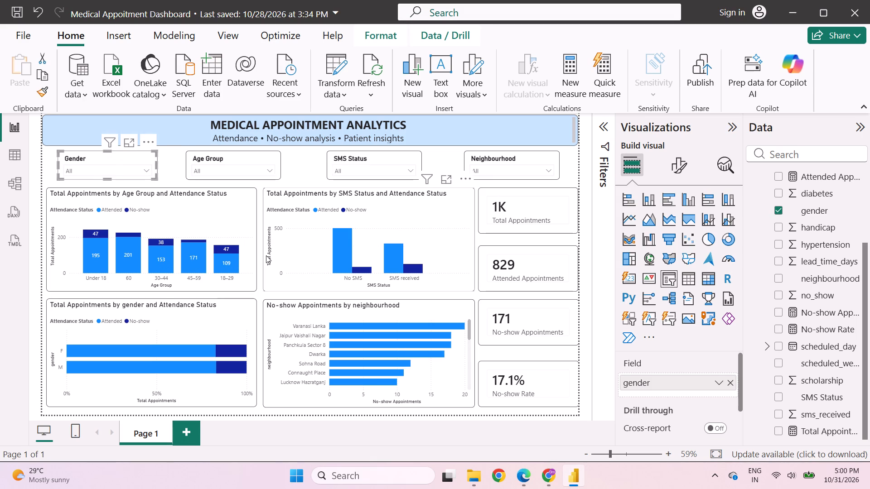
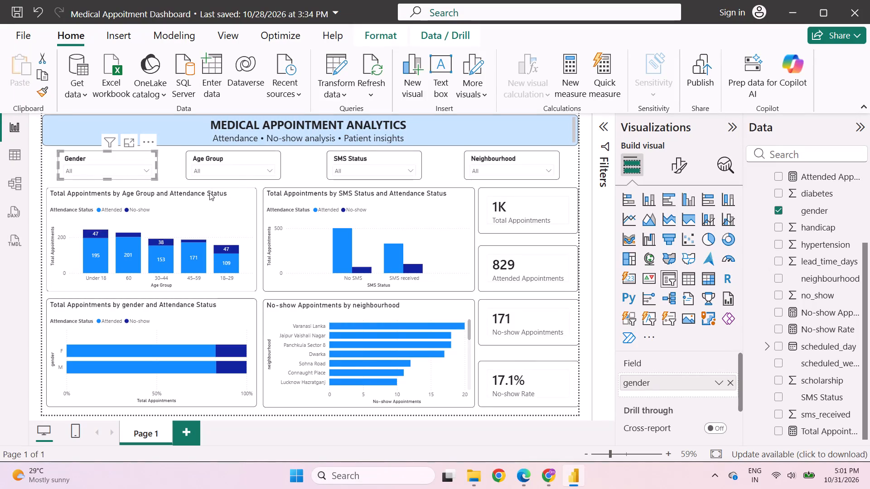
Make the X-axis title of the Age Group attendance chart bold and set its font size to 12.
click(202, 206)
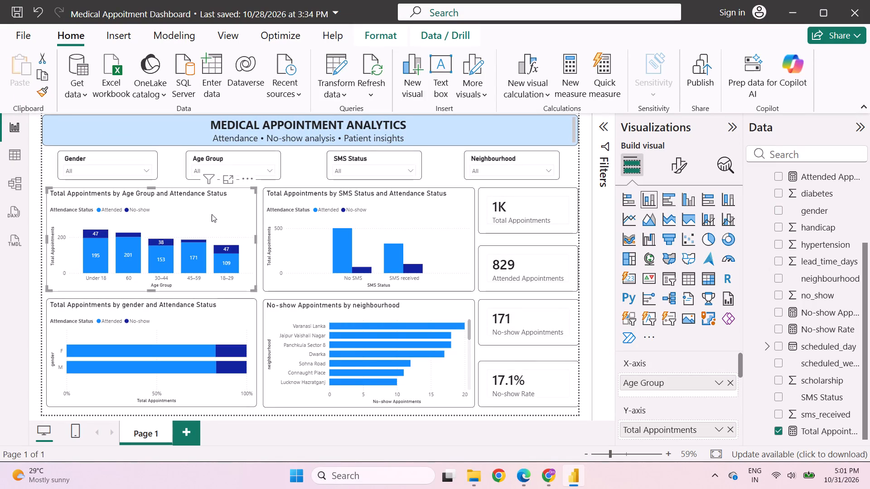
click(684, 166)
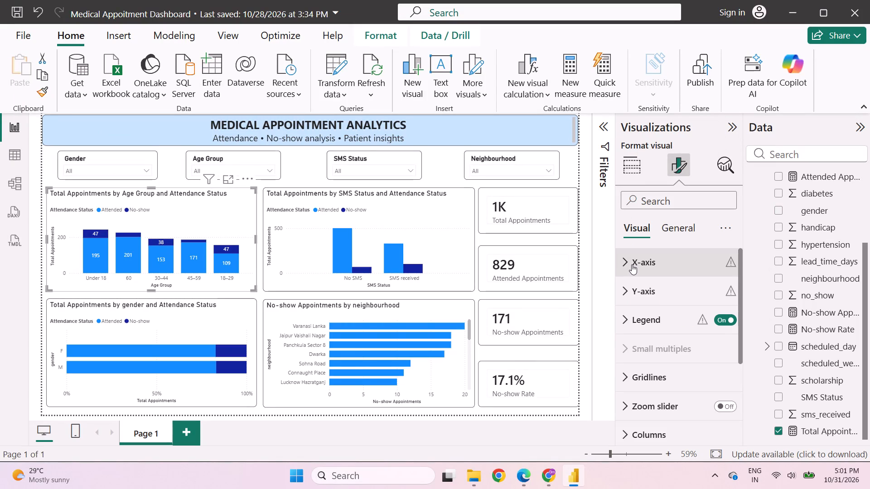
click(632, 264)
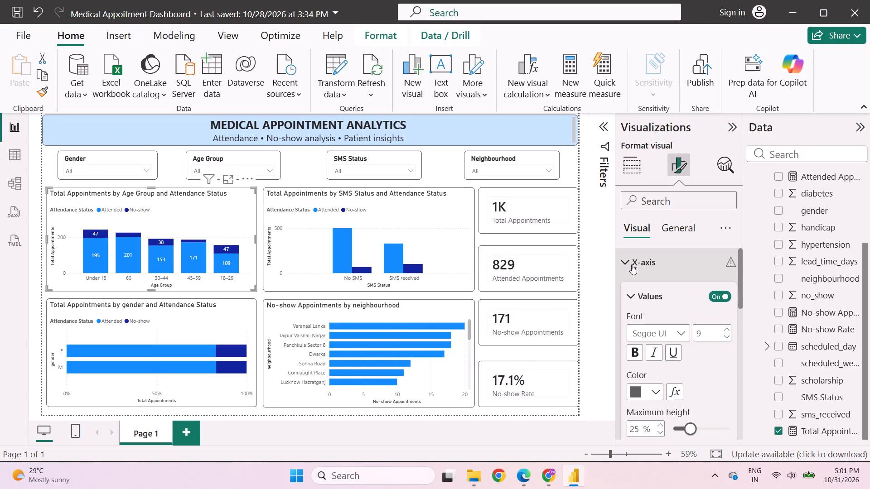
scroll(632, 264, down, 2)
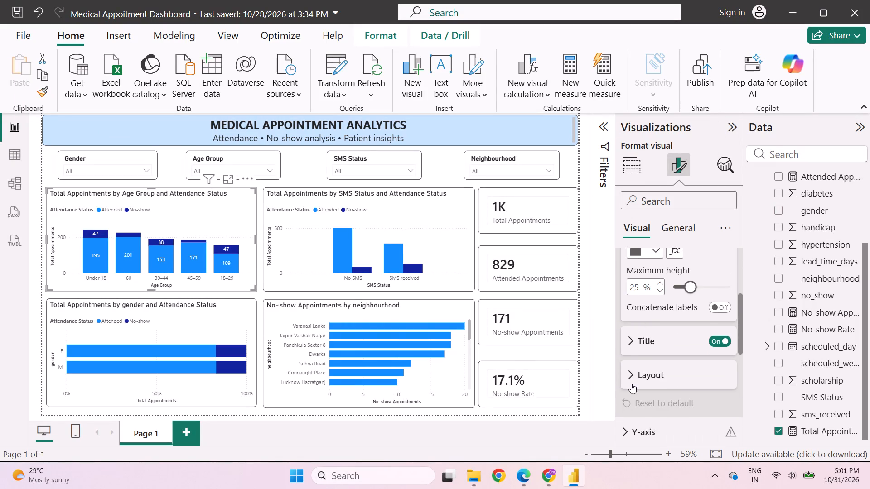
click(633, 345)
scroll(635, 341, down, 1)
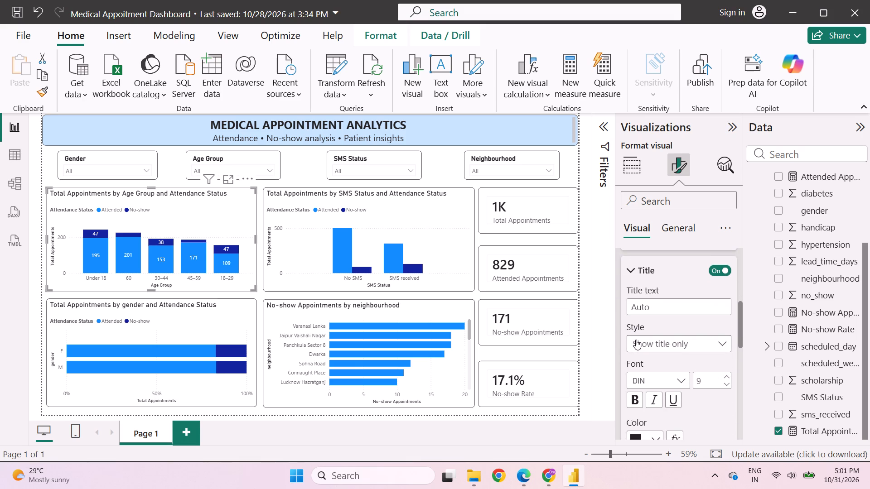
scroll(636, 340, down, 2)
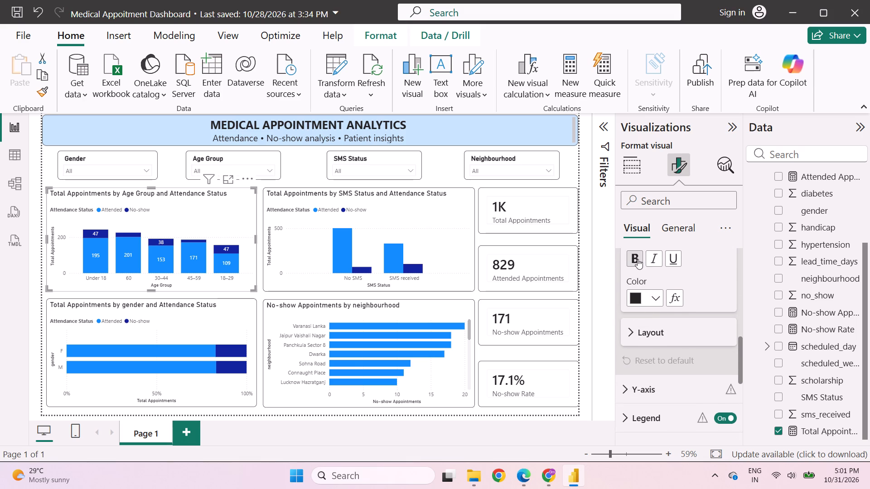
click(638, 259)
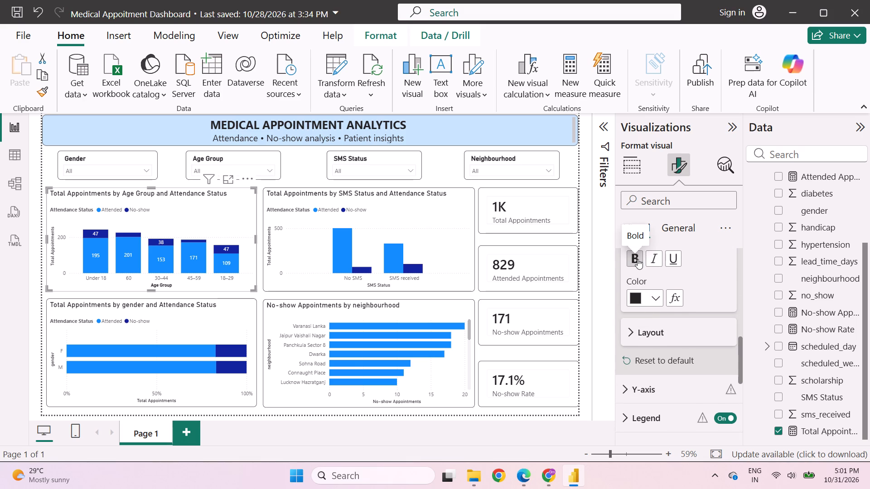
scroll(638, 259, up, 1)
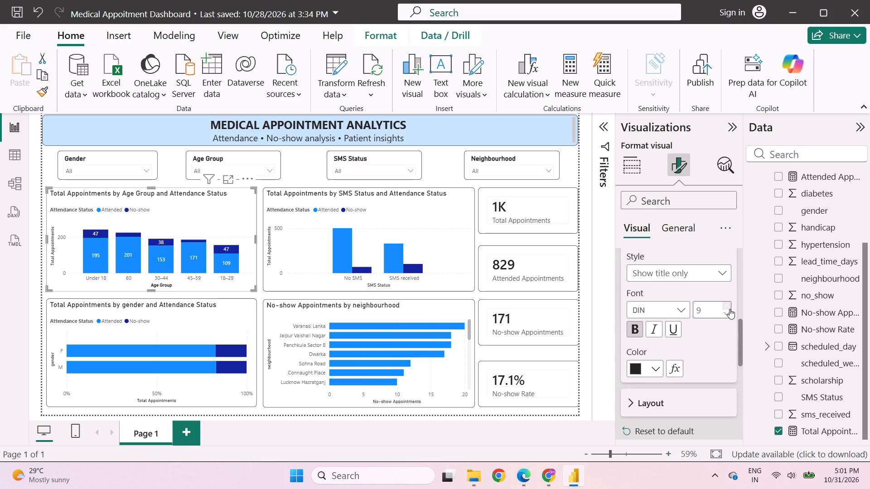
click(727, 306)
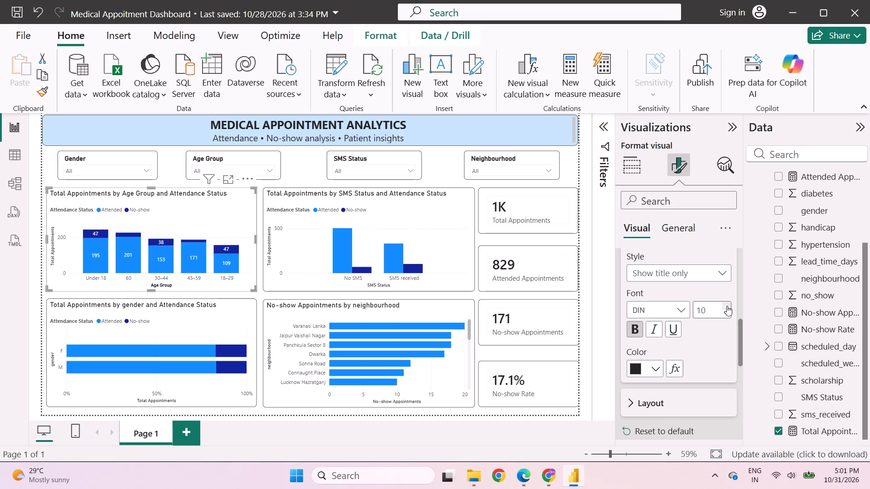
double_click(727, 306)
click(637, 330)
click(637, 330)
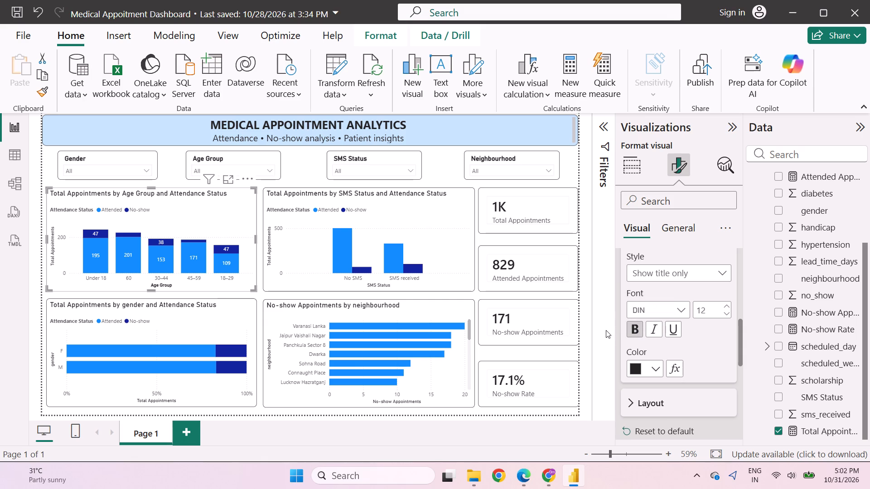
Make the X-axis title of the SMS Status attendance chart bold.
click(421, 207)
click(636, 328)
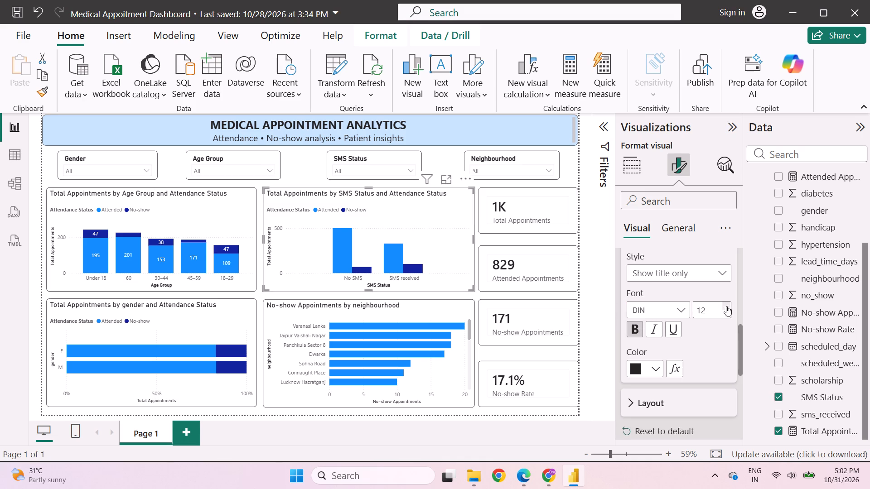
click(229, 207)
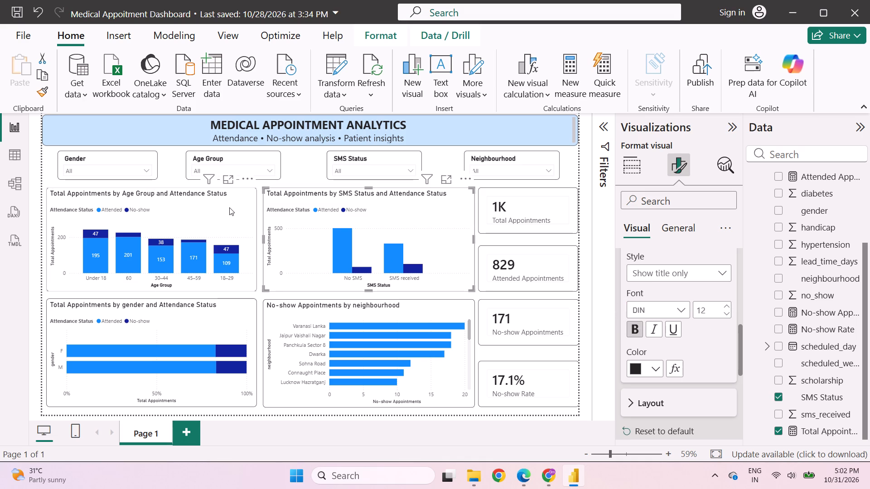
click(436, 212)
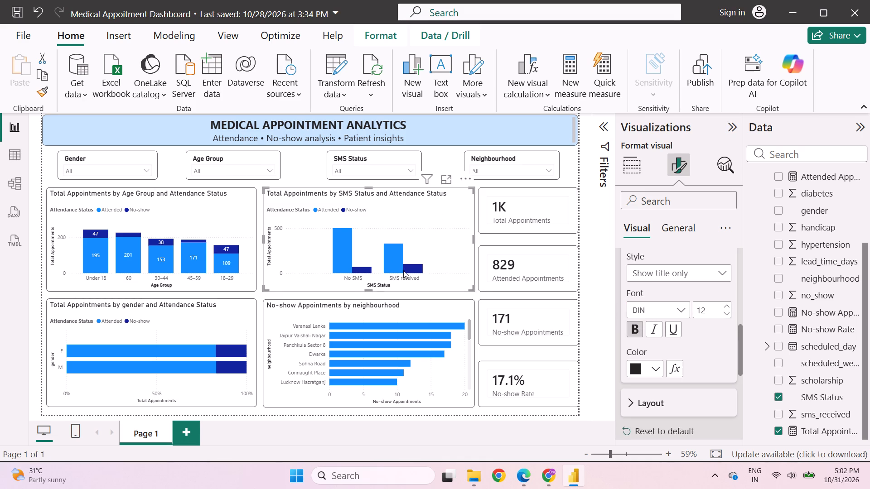
Make the Y-axis titles bold on the No-show Appointments by neighbourhood chart and the gender attendance chart.
click(428, 309)
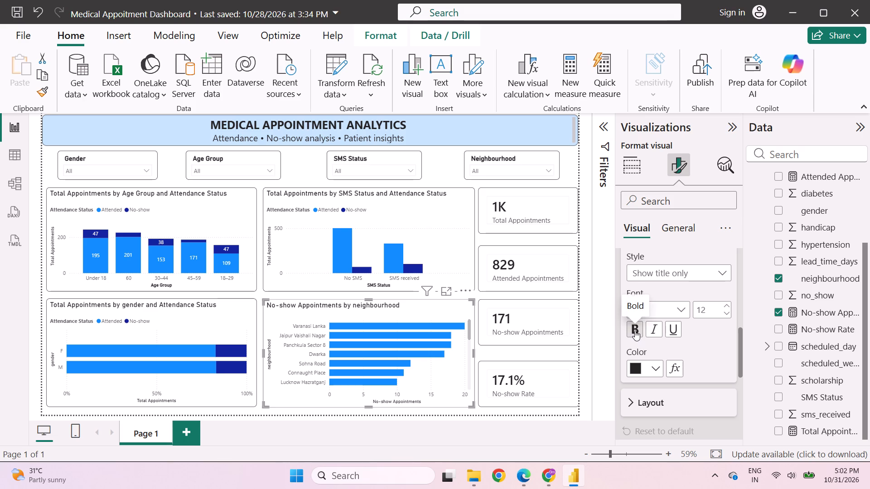
click(635, 329)
click(236, 313)
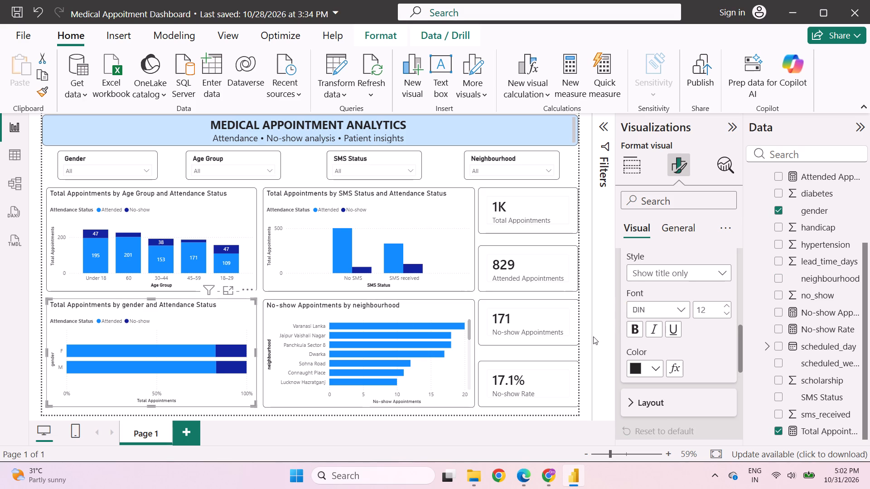
click(633, 328)
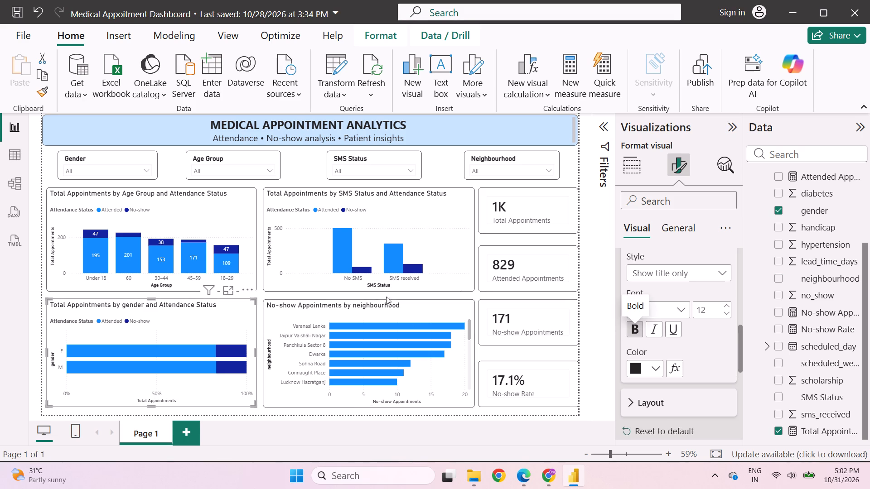
Make the X-axis title of the gender attendance chart bold and set its font size to 12.
scroll(677, 306, up, 7)
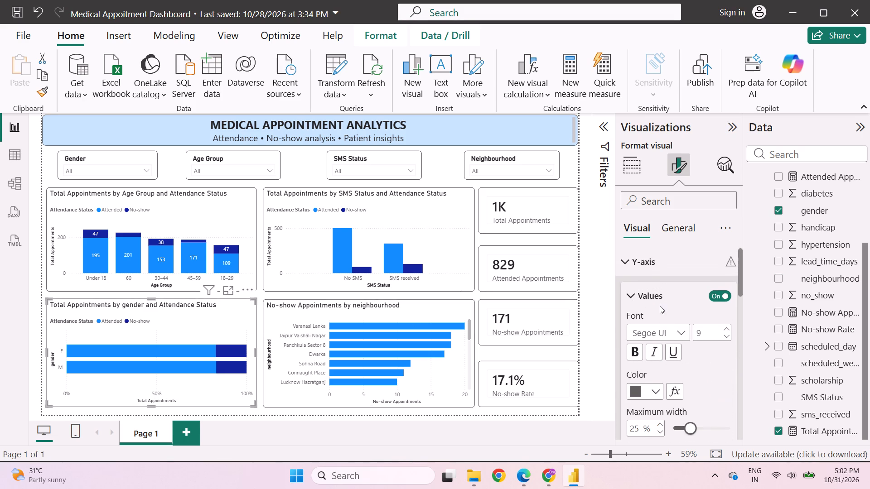
scroll(637, 284, up, 5)
scroll(637, 284, down, 1)
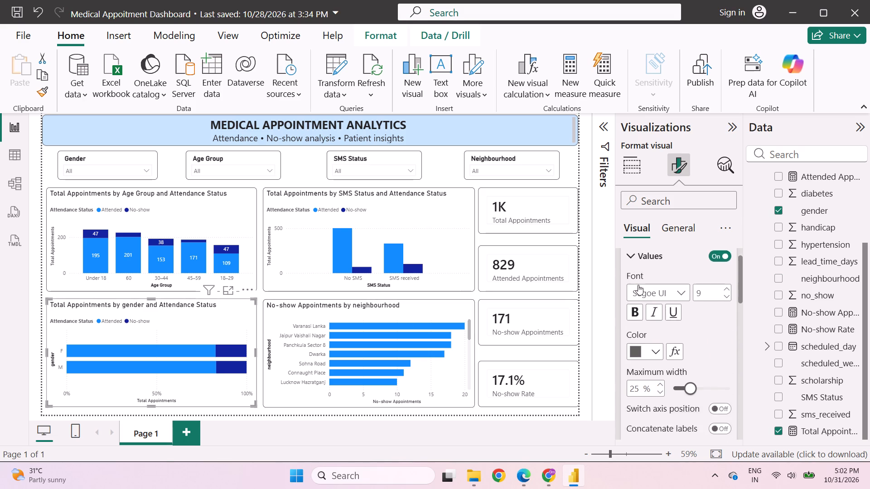
scroll(638, 285, down, 3)
scroll(638, 285, up, 2)
scroll(638, 285, down, 4)
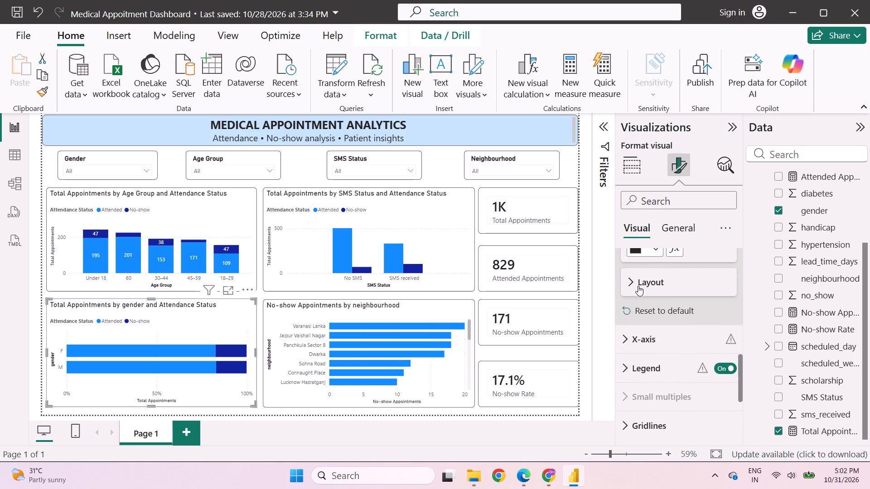
click(638, 339)
scroll(638, 339, down, 2)
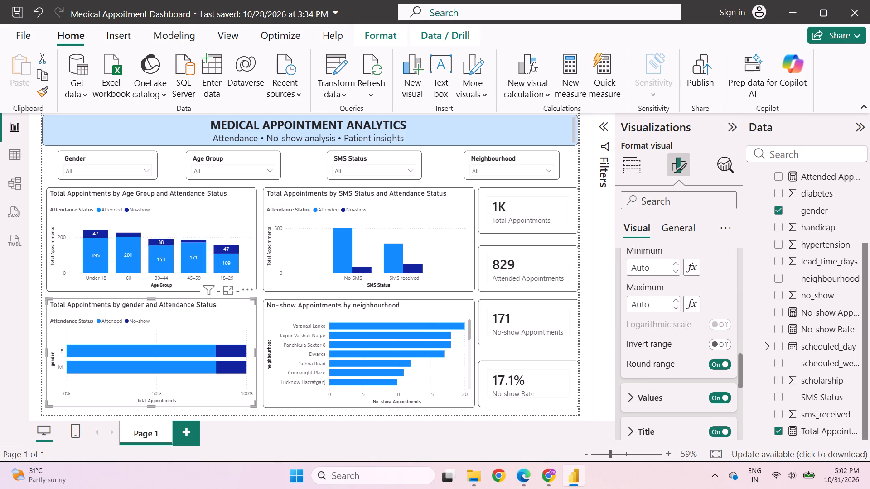
scroll(638, 339, down, 1)
click(633, 361)
scroll(635, 358, down, 2)
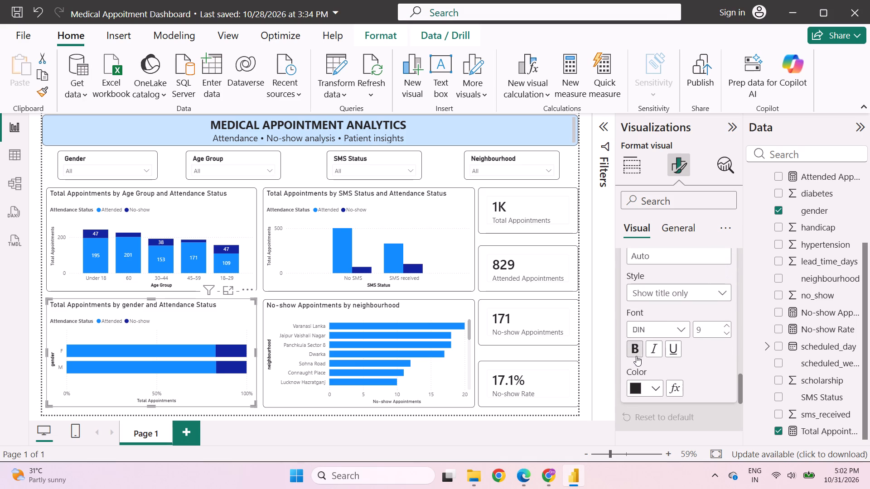
click(637, 352)
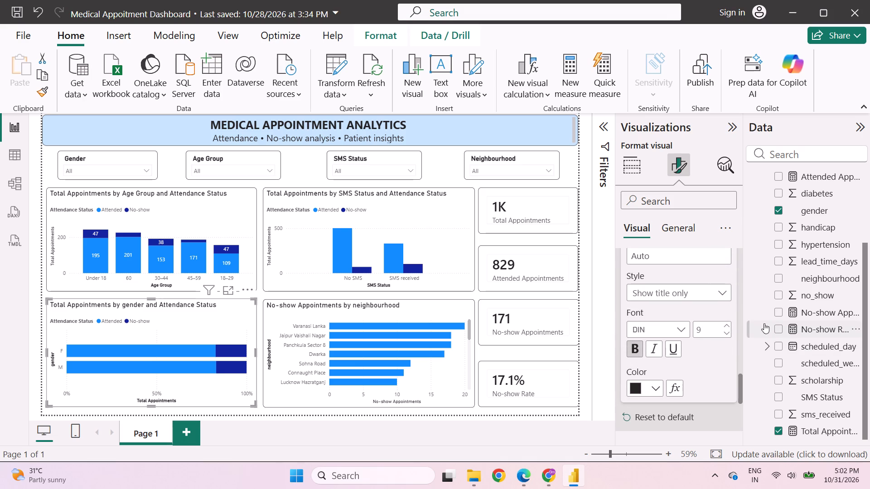
triple_click(723, 328)
Make the X-axis title of the No-show Appointments by neighbourhood chart bold.
click(428, 307)
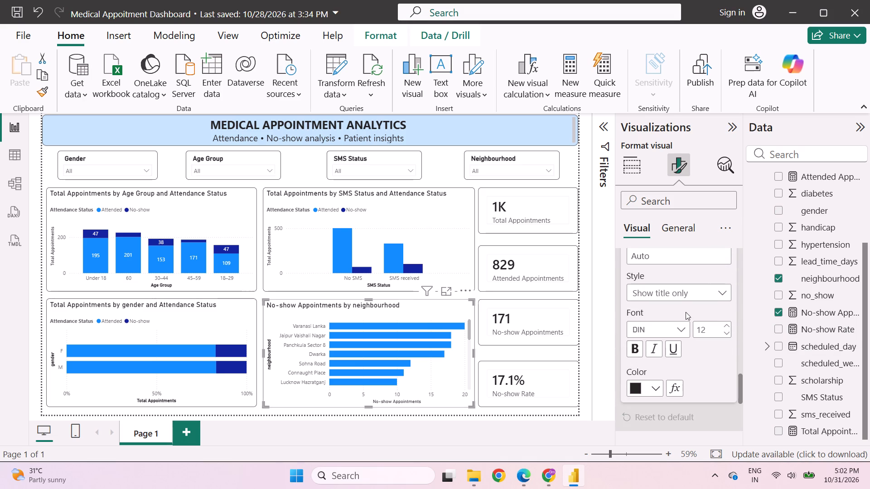
click(628, 346)
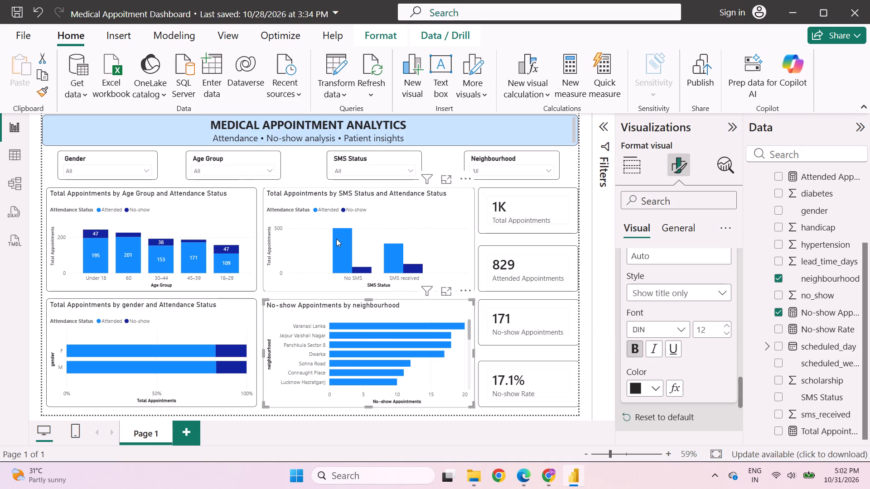
Make the Y-axis titles bold on the Age Group and SMS Status attendance charts.
click(240, 194)
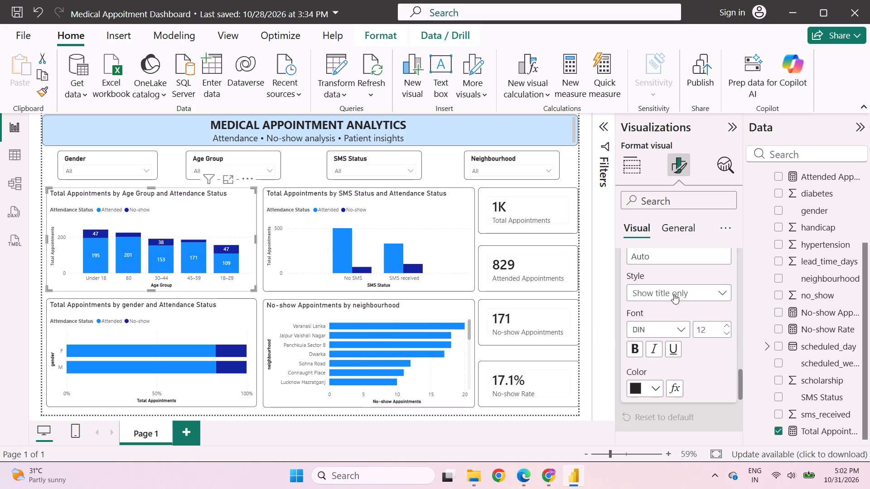
scroll(710, 302, up, 4)
scroll(698, 309, down, 4)
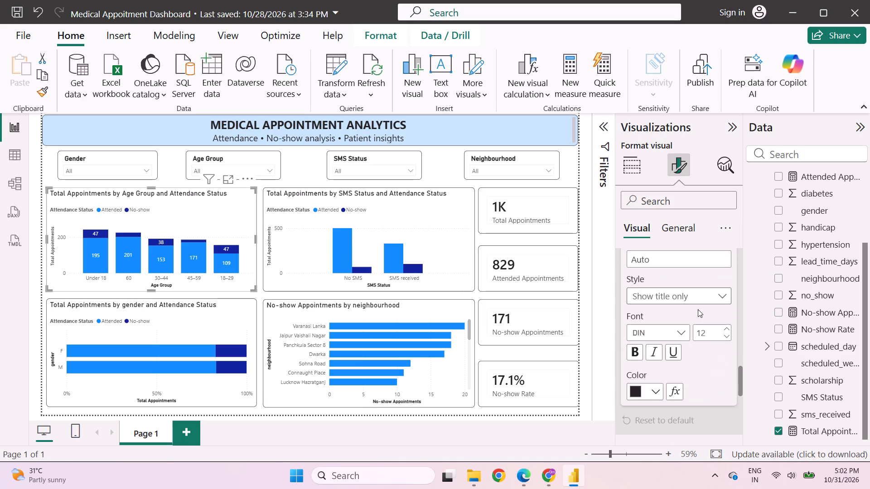
scroll(698, 309, up, 1)
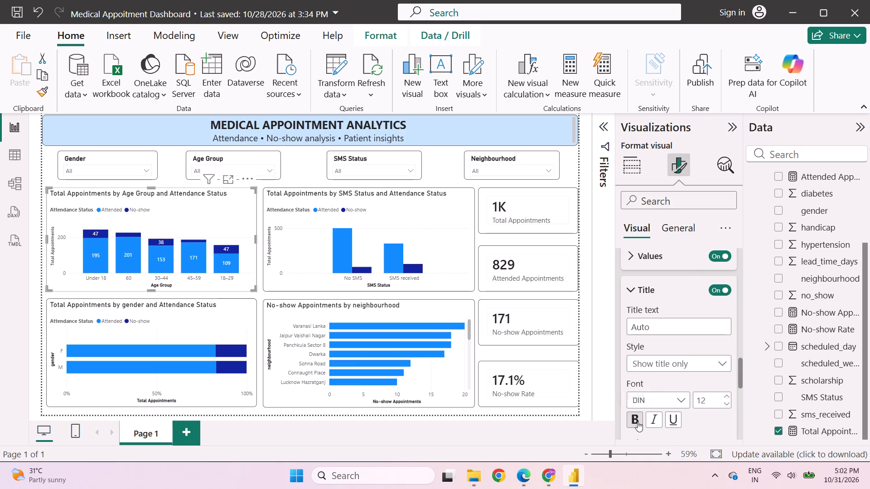
click(638, 421)
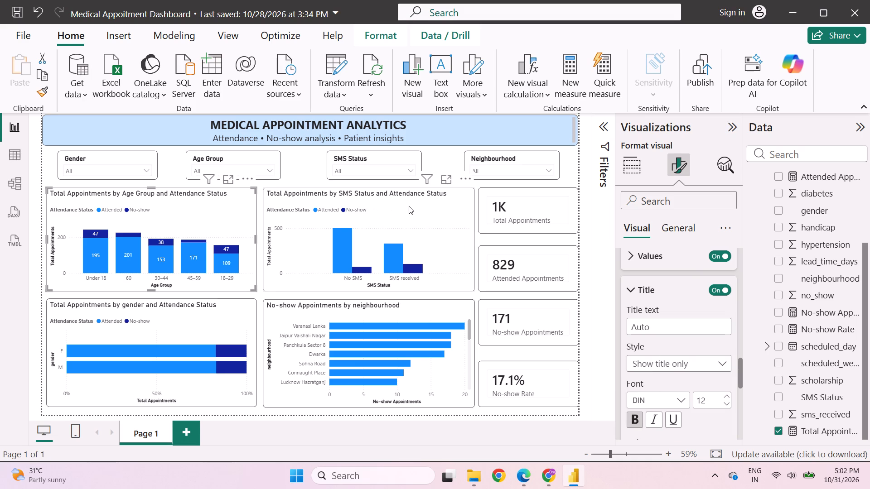
click(409, 206)
click(636, 415)
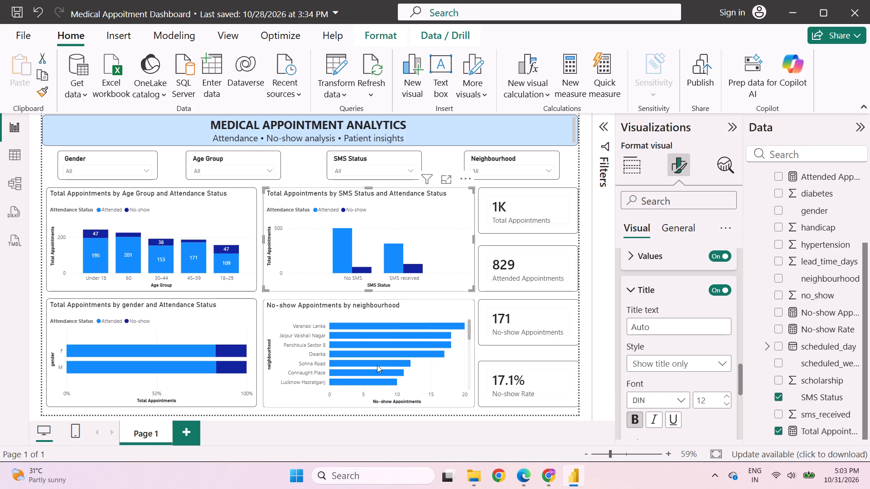
Turn on bar borders and data labels for the No-show Appointments by neighbourhood chart.
click(424, 307)
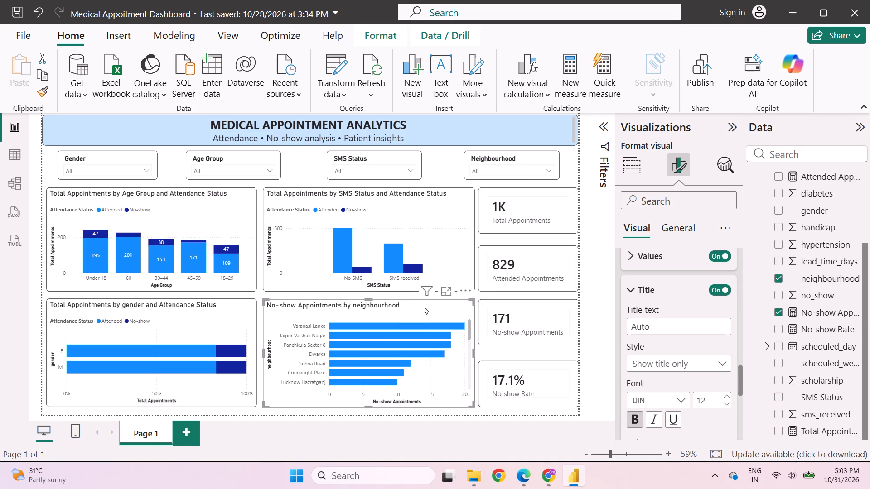
scroll(650, 283, up, 5)
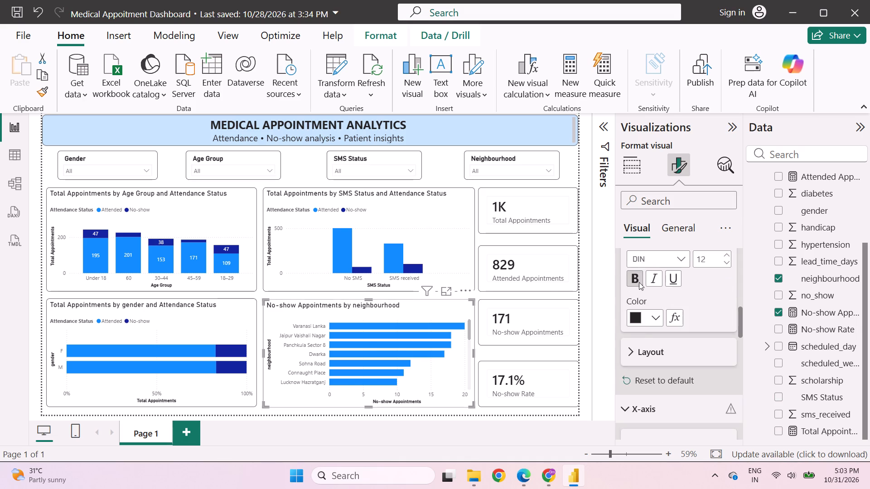
scroll(647, 271, up, 5)
click(631, 263)
click(623, 297)
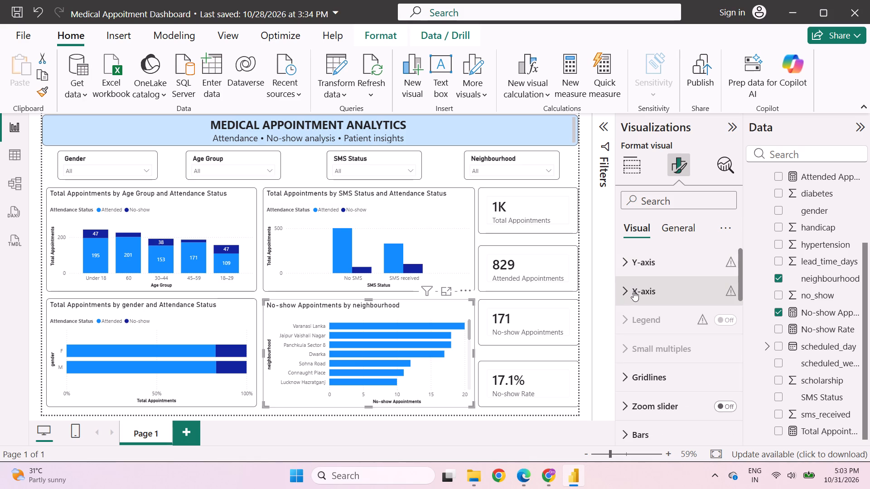
scroll(656, 369, down, 1)
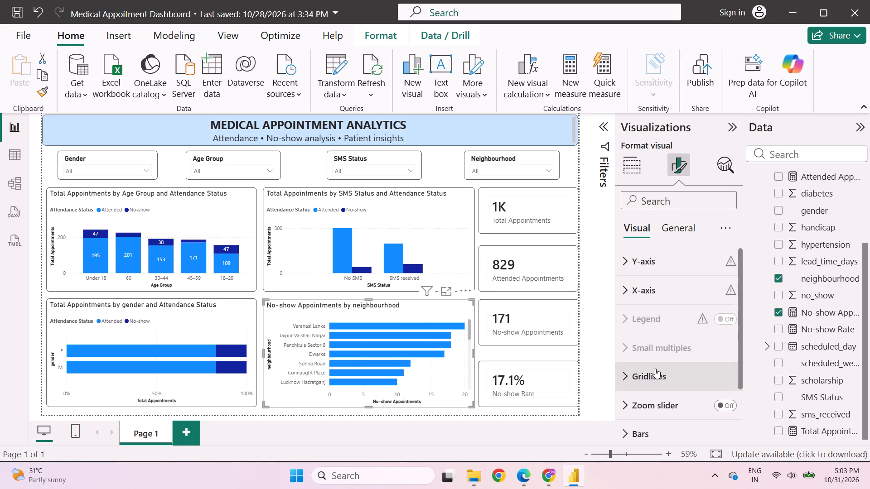
click(653, 365)
scroll(653, 365, down, 1)
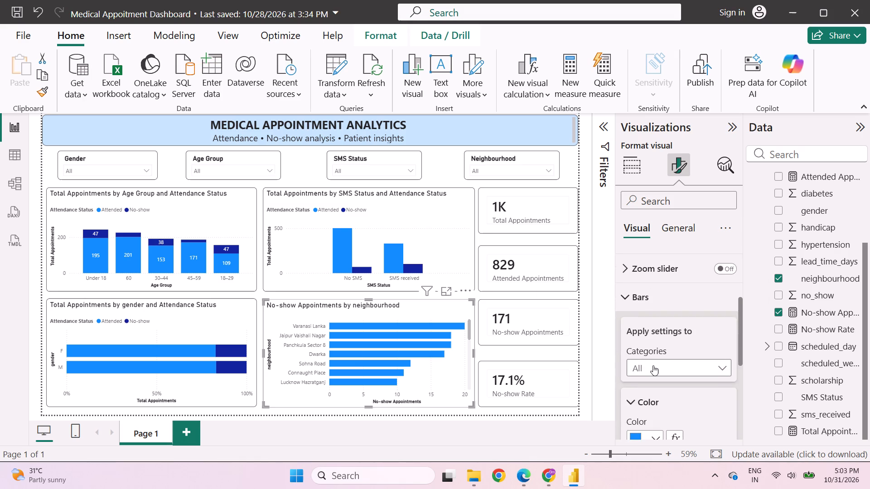
scroll(653, 365, down, 2)
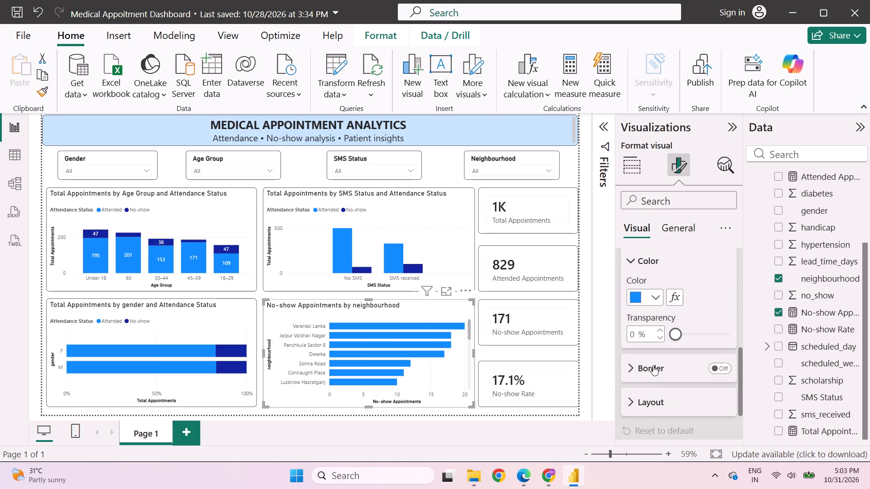
click(723, 364)
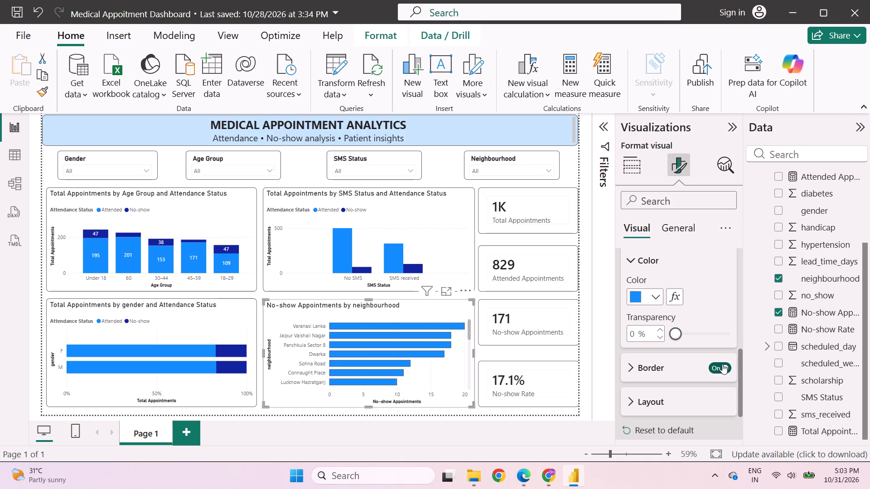
scroll(677, 372, down, 2)
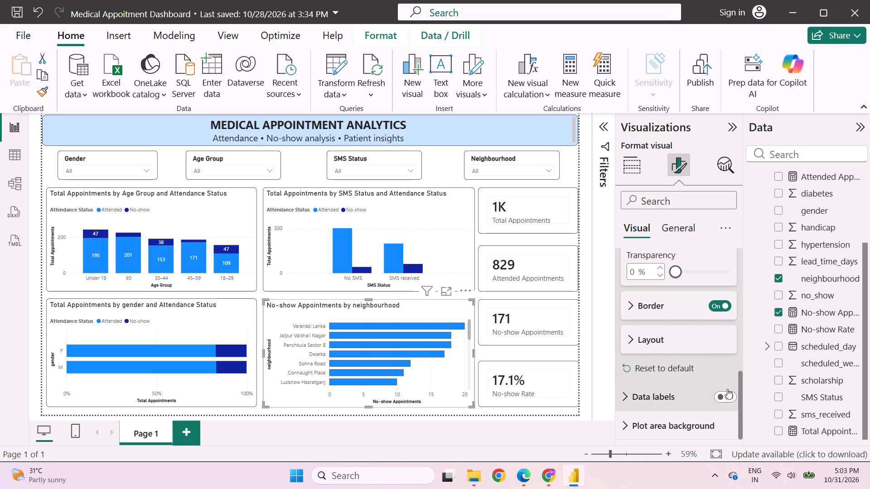
click(724, 394)
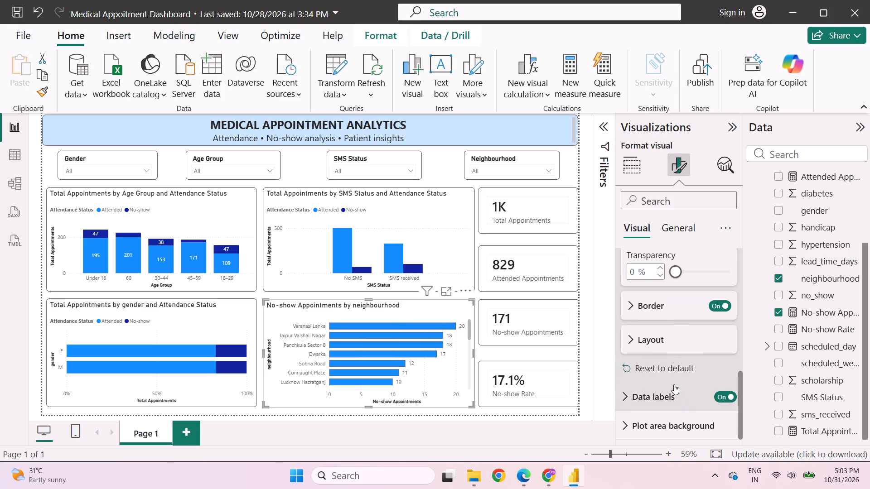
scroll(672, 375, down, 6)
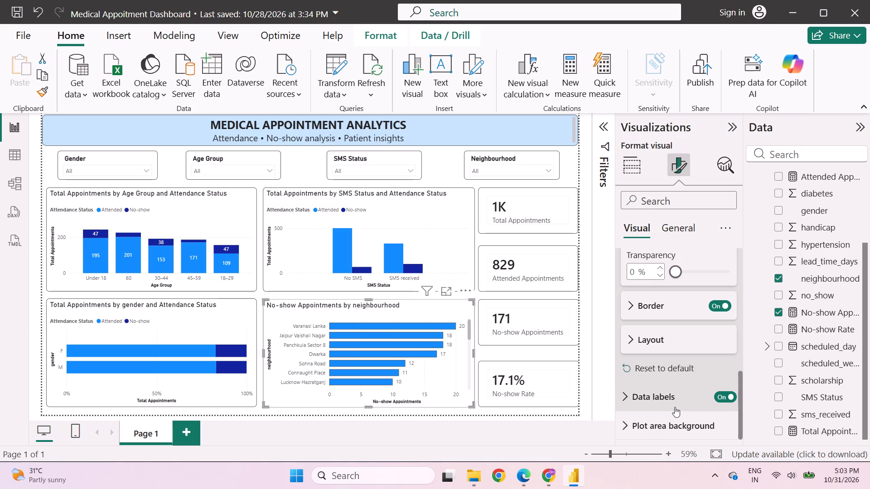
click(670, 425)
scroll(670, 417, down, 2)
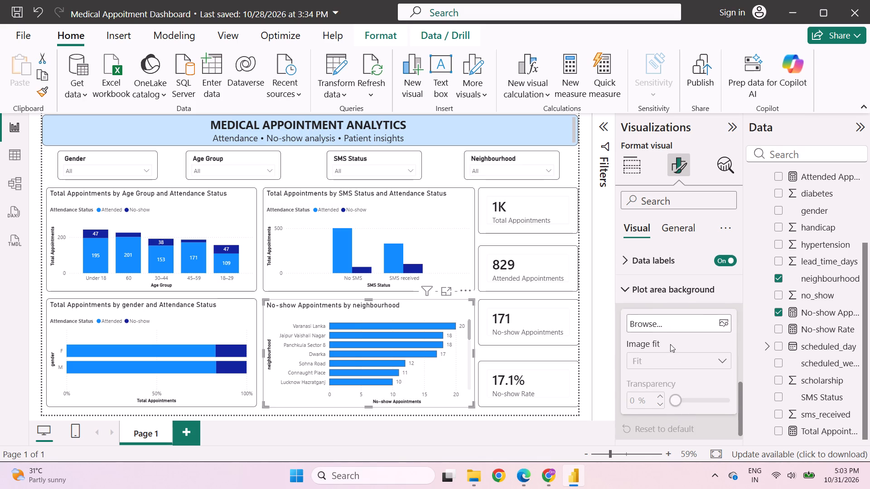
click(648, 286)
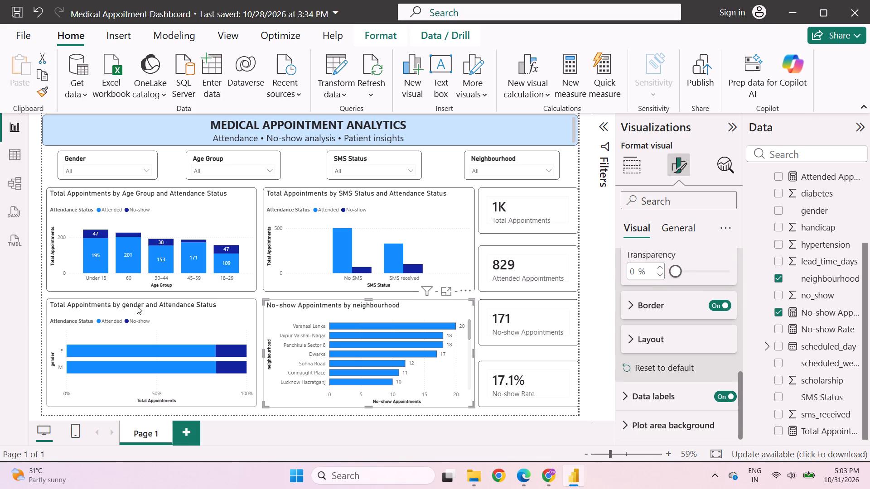
Turn on bar borders and data labels for the Total Appointments by gender and Attendance Status chart.
click(192, 312)
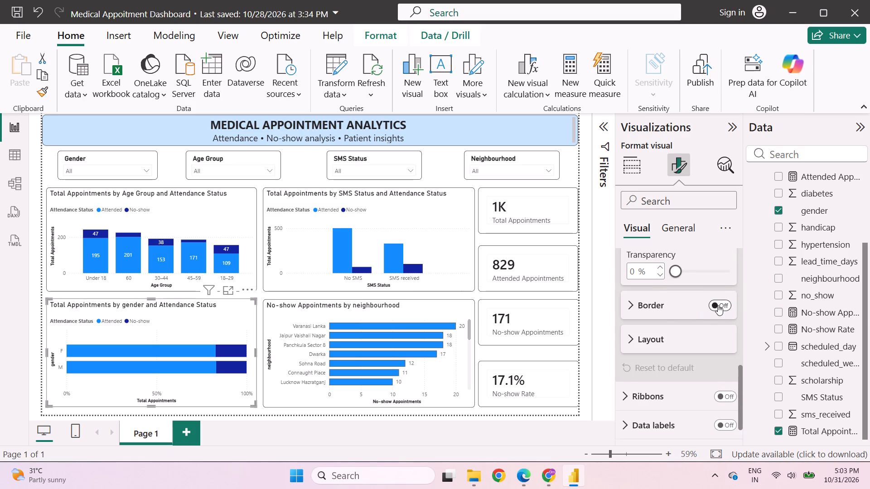
click(718, 305)
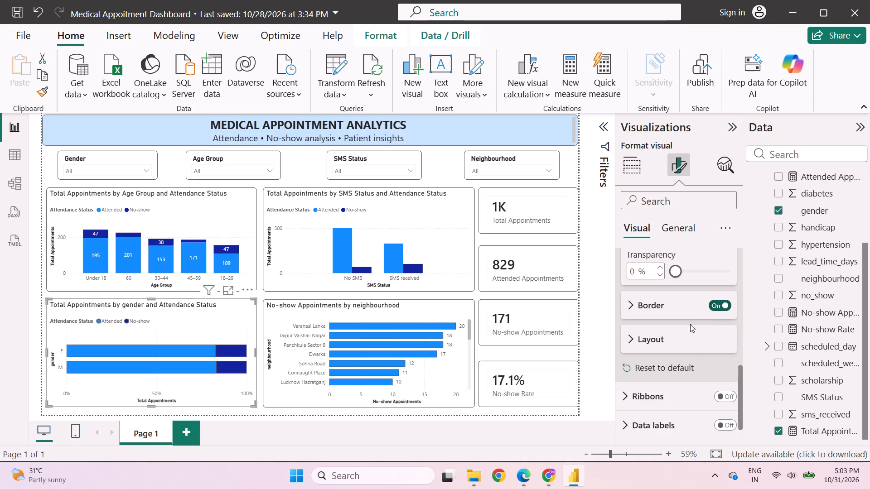
scroll(676, 336, up, 3)
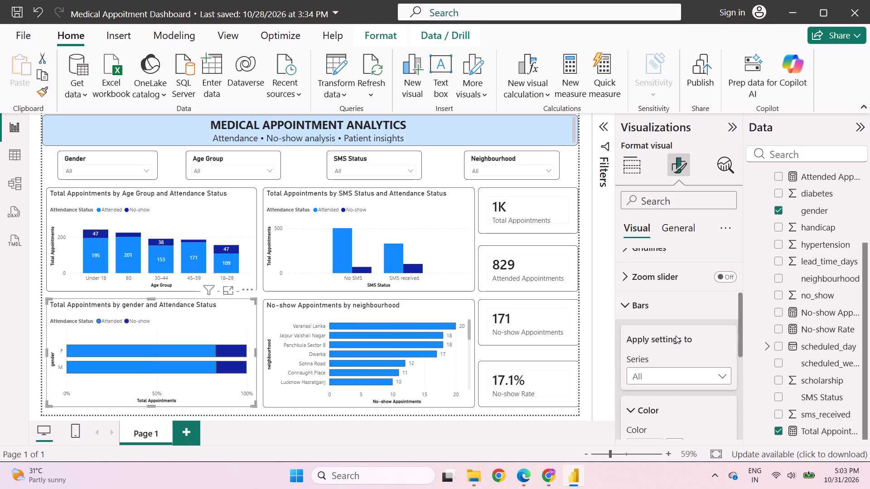
scroll(677, 316, up, 1)
scroll(677, 315, down, 5)
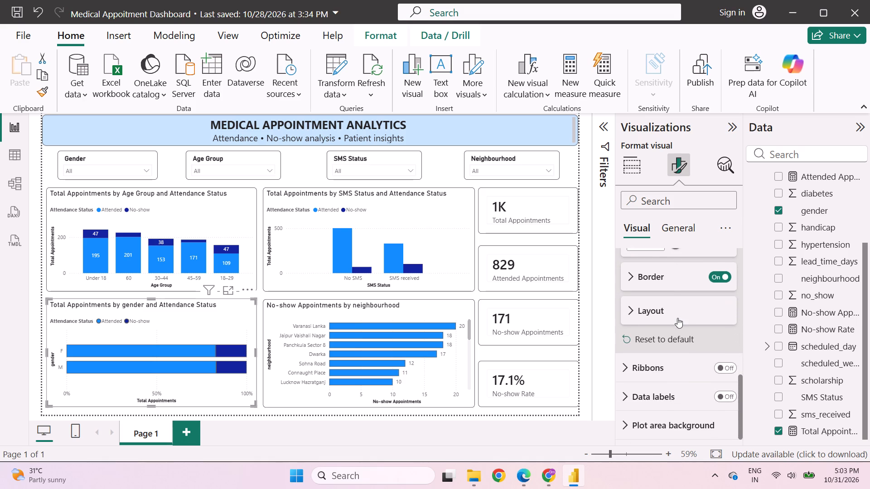
click(719, 396)
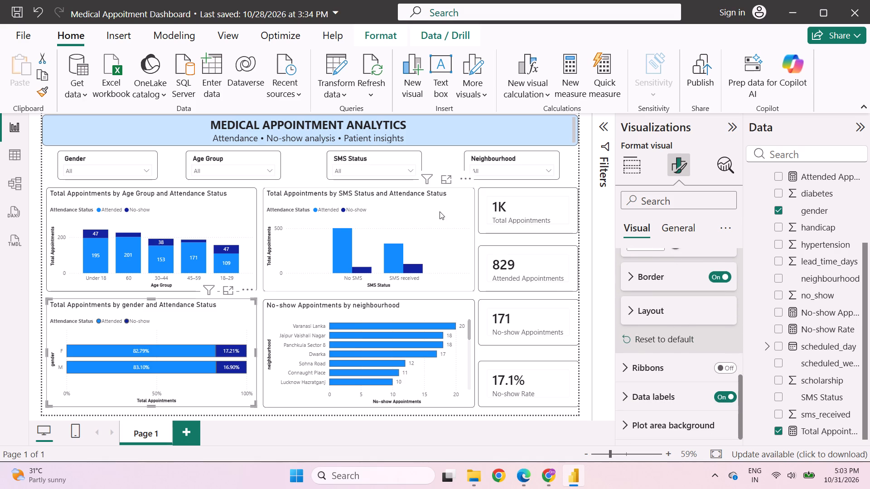
Turn on data labels and column borders for the Total Appointments by SMS Status and Attendance Status chart.
click(440, 211)
click(719, 397)
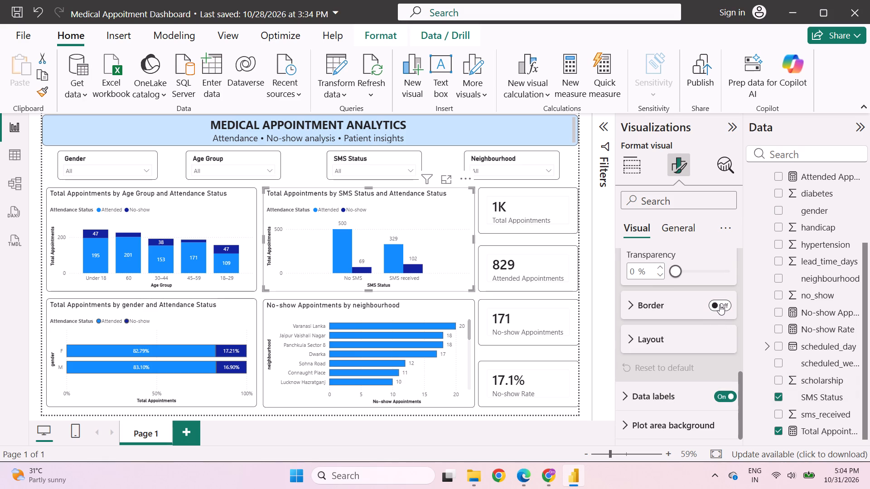
click(720, 305)
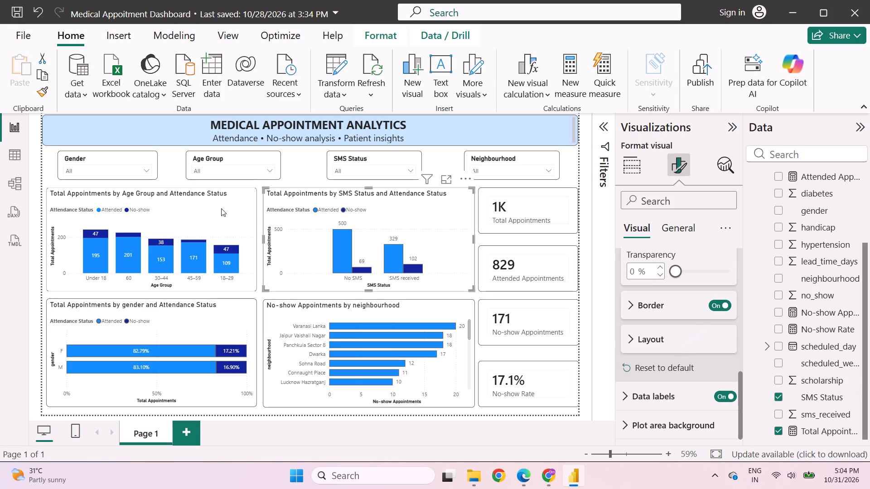
Turn on column borders for the Total Appointments by Age Group and Attendance Status chart.
click(209, 202)
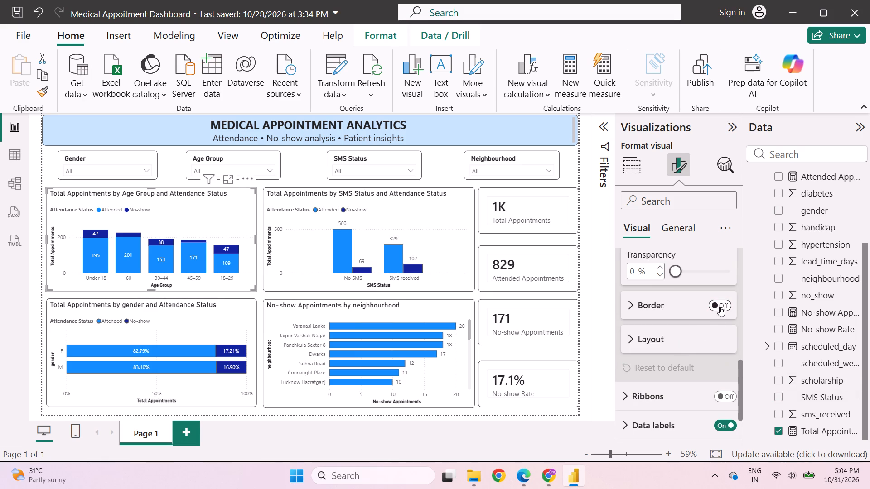
click(720, 307)
scroll(717, 321, down, 1)
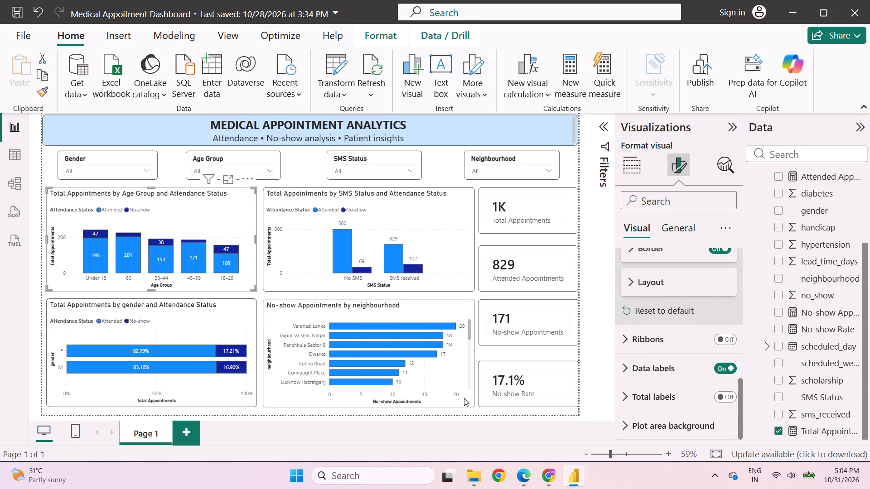
click(604, 248)
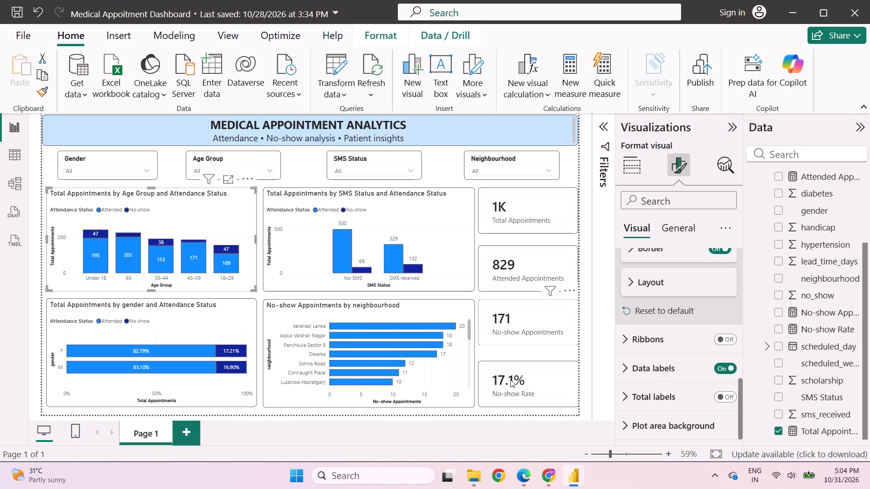
click(320, 440)
Save the Medical Appointment Dashboard report.
key(ctrl+s)
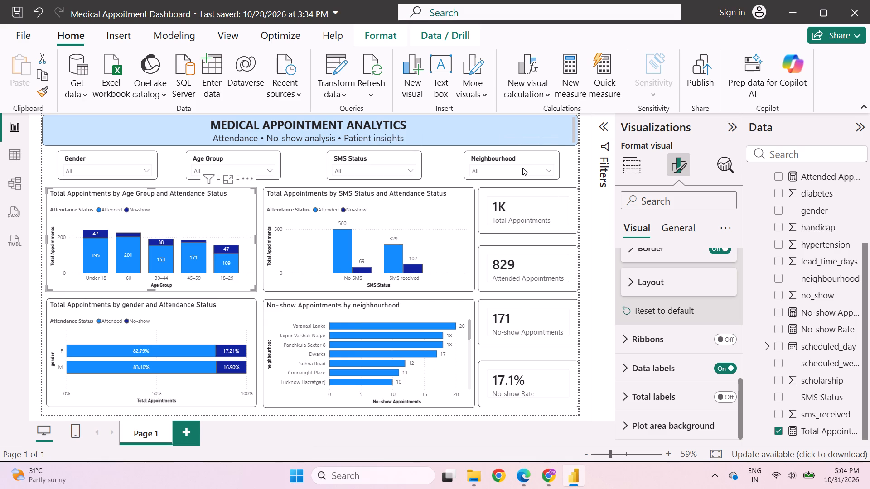
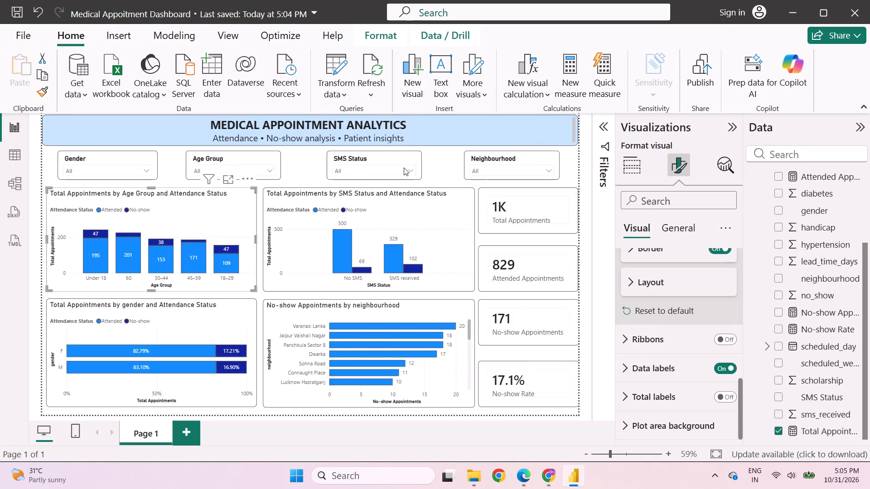
Examine the size, padding, title and tooltip settings of the Total Appointments card.
click(443, 159)
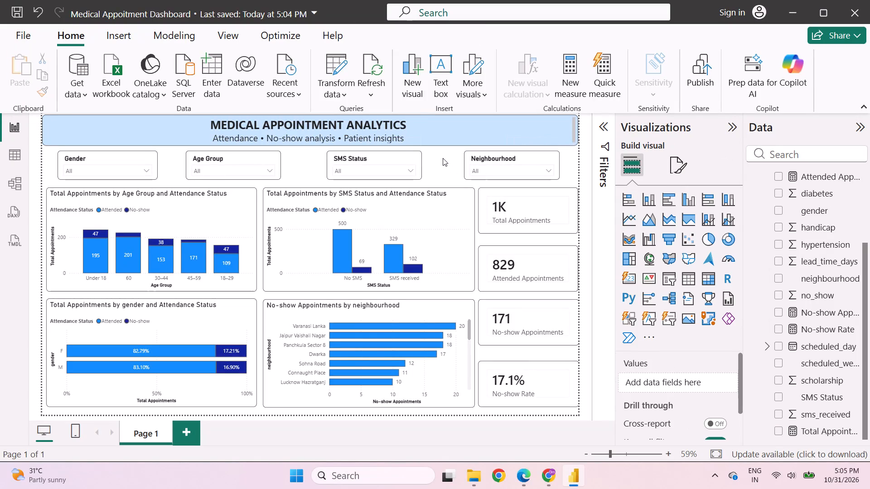
click(534, 192)
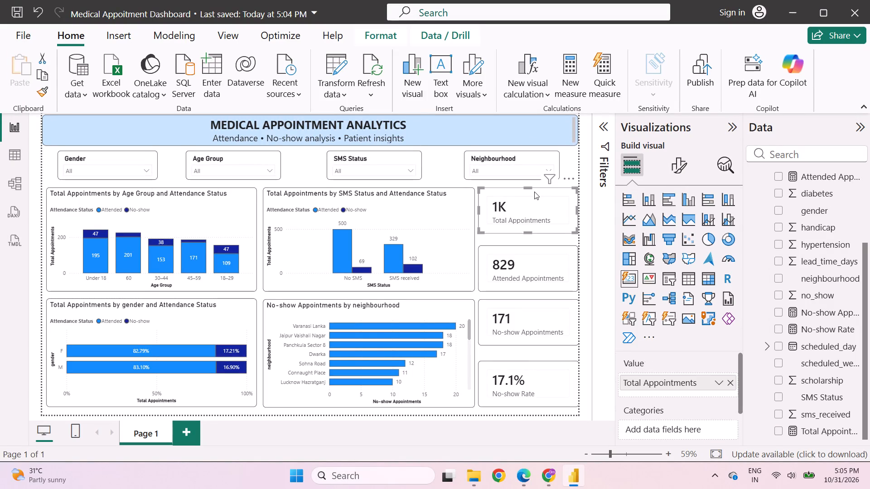
click(683, 162)
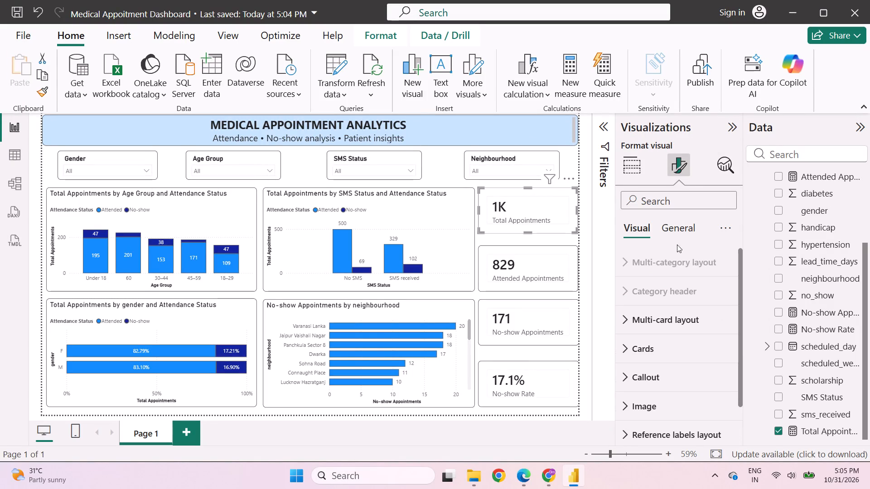
click(674, 228)
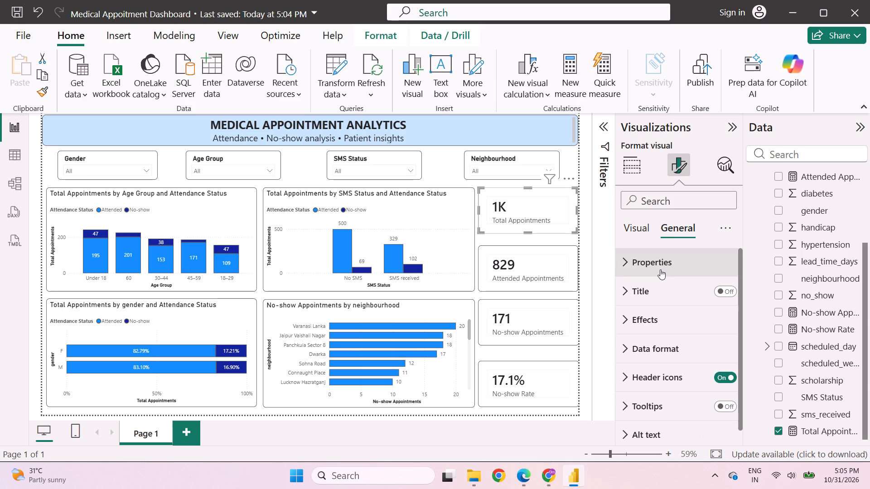
click(657, 265)
click(657, 265)
click(657, 265)
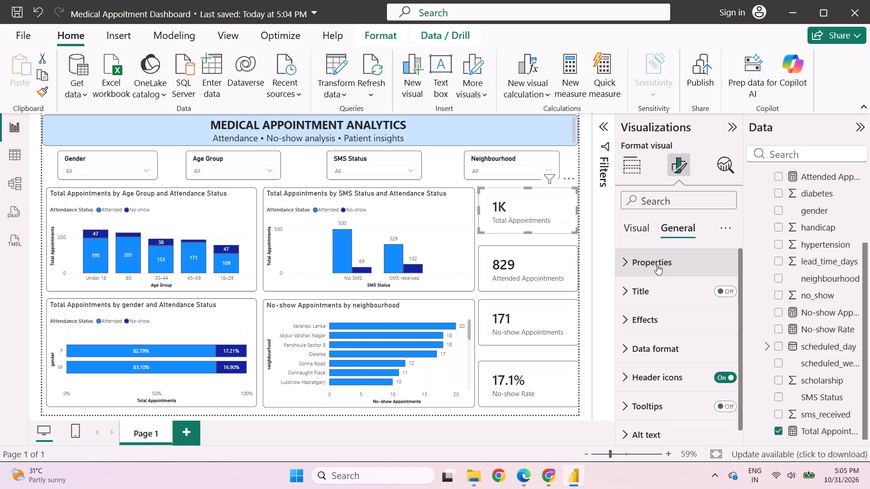
scroll(666, 309, down, 4)
scroll(666, 306, up, 1)
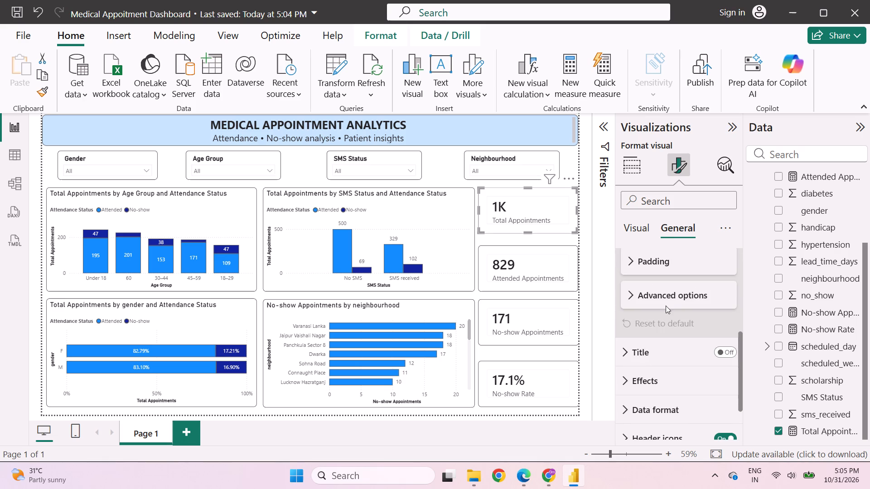
click(648, 346)
click(649, 344)
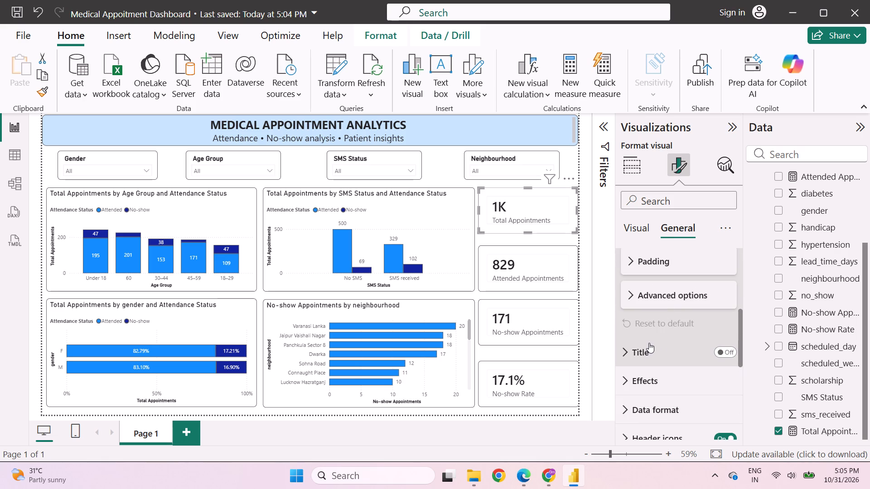
scroll(649, 342, down, 7)
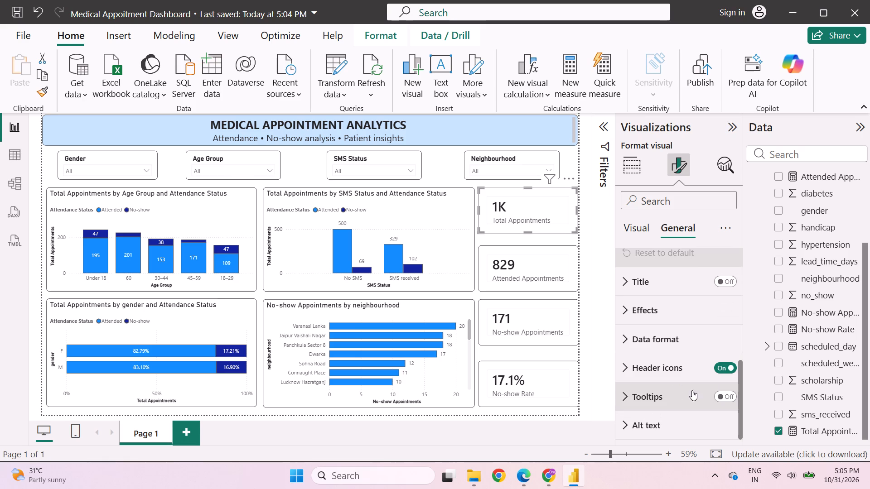
click(688, 392)
scroll(685, 386, down, 7)
scroll(679, 382, up, 2)
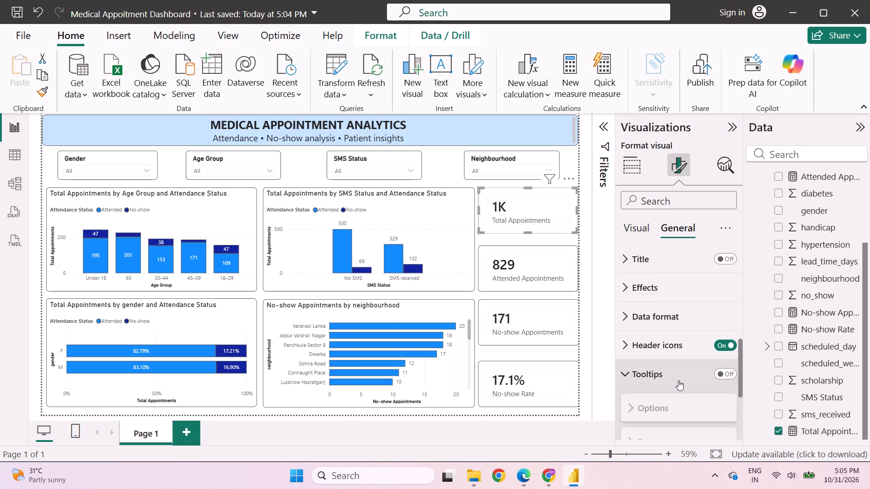
click(638, 359)
click(643, 369)
click(638, 343)
Examine the data format options and the background and border effects of the Total Appointments card.
click(640, 325)
scroll(642, 316, down, 3)
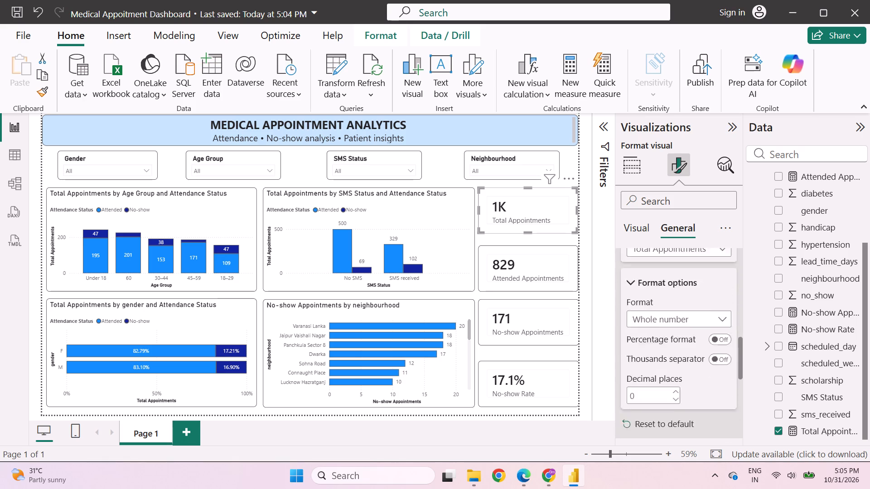
scroll(642, 316, up, 2)
click(648, 337)
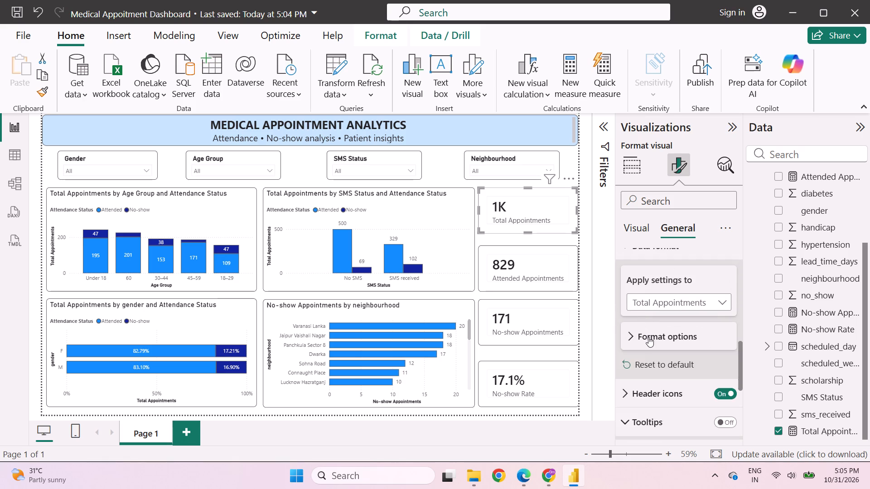
scroll(648, 337, up, 2)
click(641, 381)
click(645, 355)
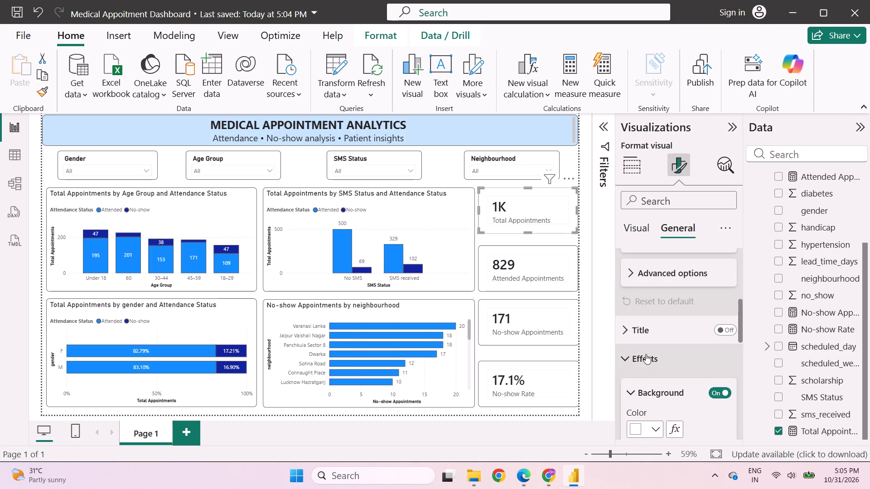
scroll(646, 354, down, 4)
scroll(646, 351, up, 3)
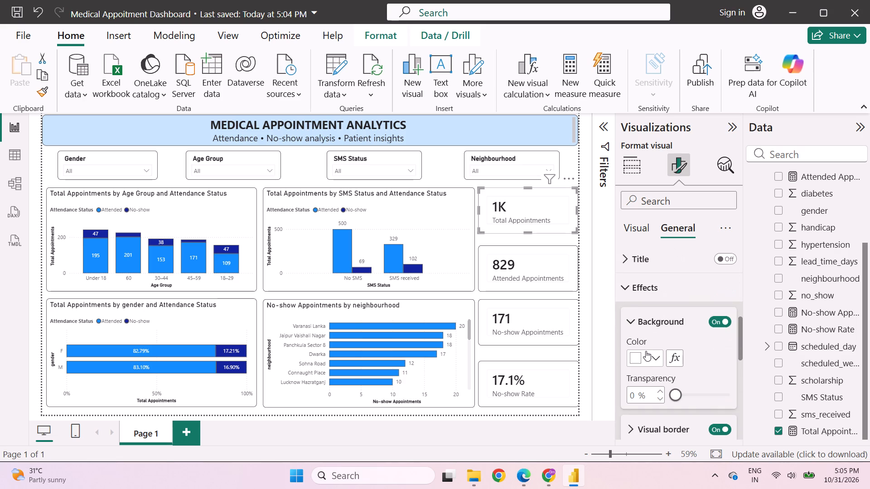
click(642, 272)
click(637, 257)
click(648, 292)
scroll(648, 292, up, 6)
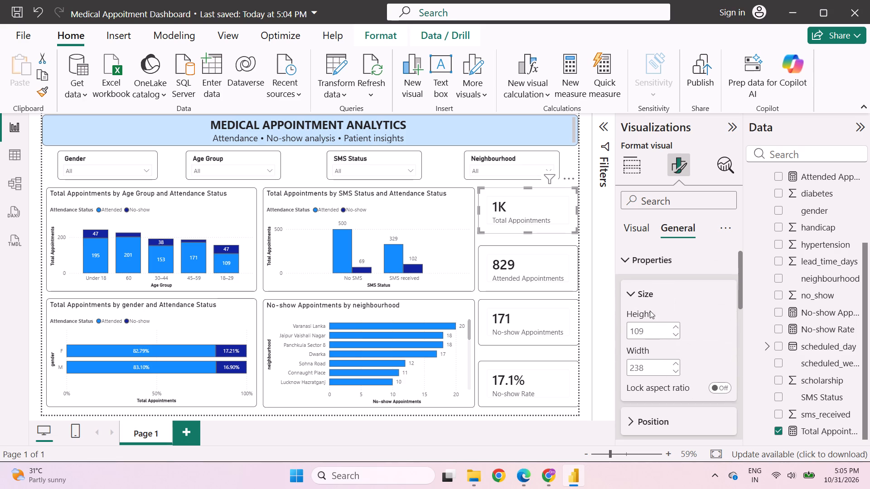
scroll(642, 350, up, 2)
click(644, 257)
Examine the multi-card layout and shape settings of the Total Appointments card.
click(644, 223)
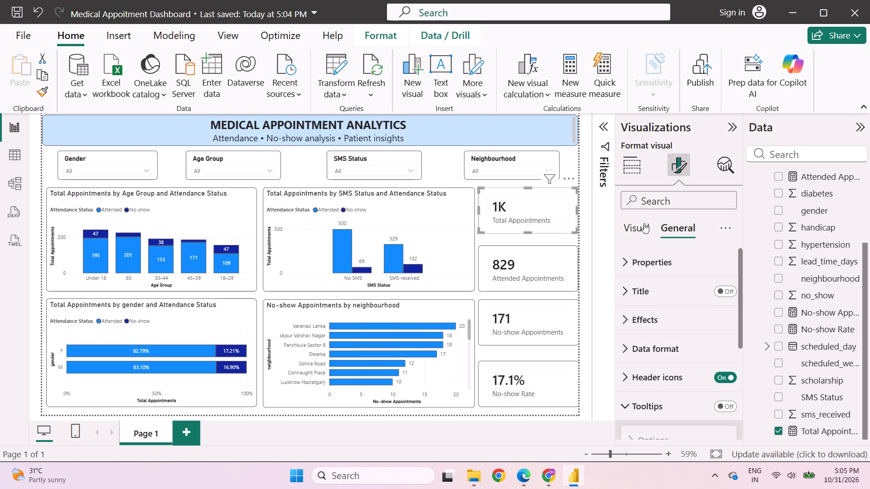
click(671, 326)
scroll(669, 321, down, 2)
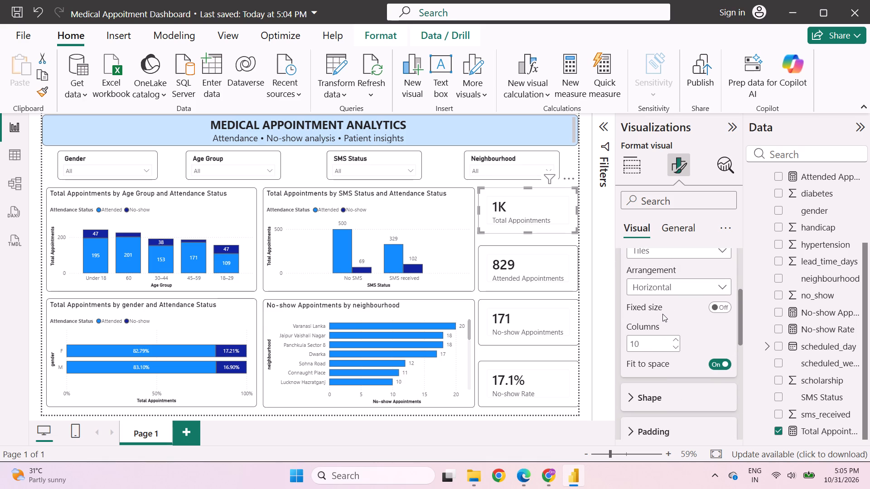
scroll(662, 313, down, 1)
click(664, 325)
scroll(664, 325, down, 1)
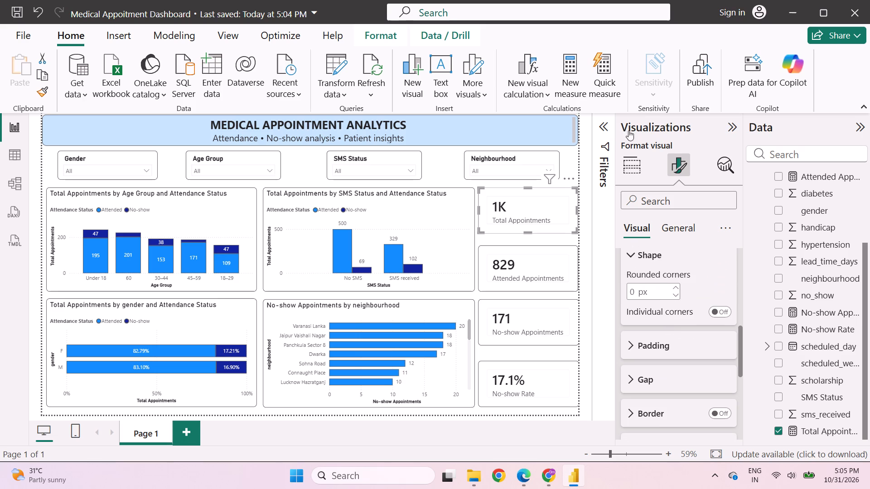
Export the Medical Appointment Dashboard report to PDF.
click(27, 39)
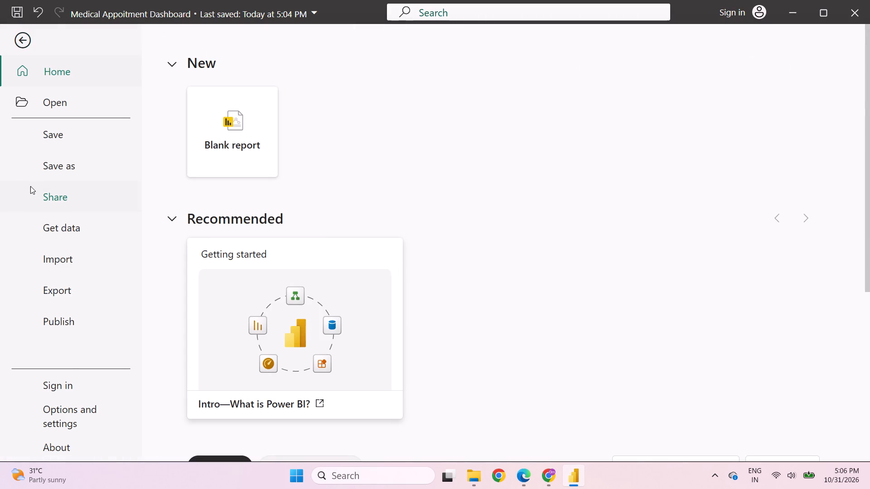
click(61, 296)
click(244, 162)
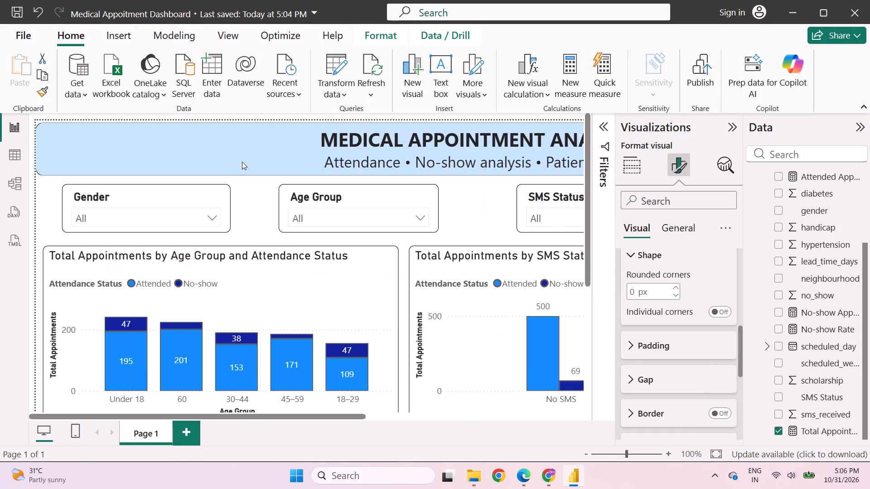
Review the exported dashboard PDF in Microsoft Edge, covering the banner, slicers, charts and cards, and close it.
scroll(321, 189, down, 1)
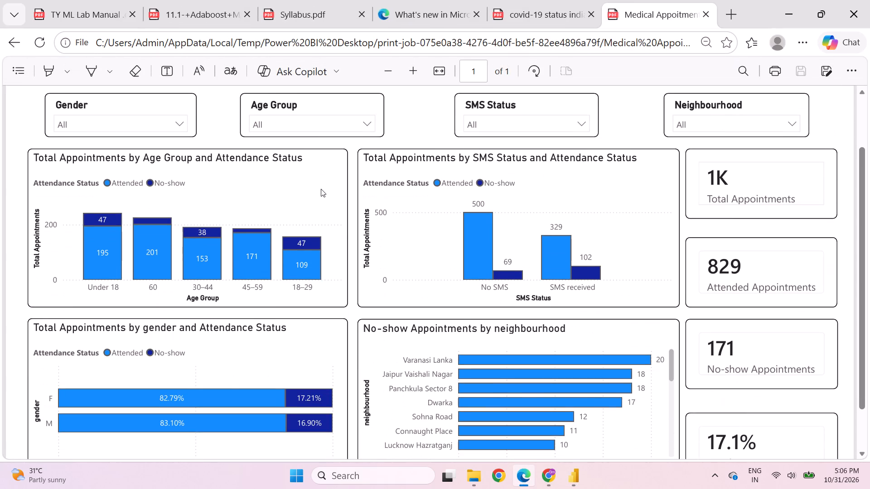
scroll(320, 189, down, 7)
scroll(320, 189, up, 6)
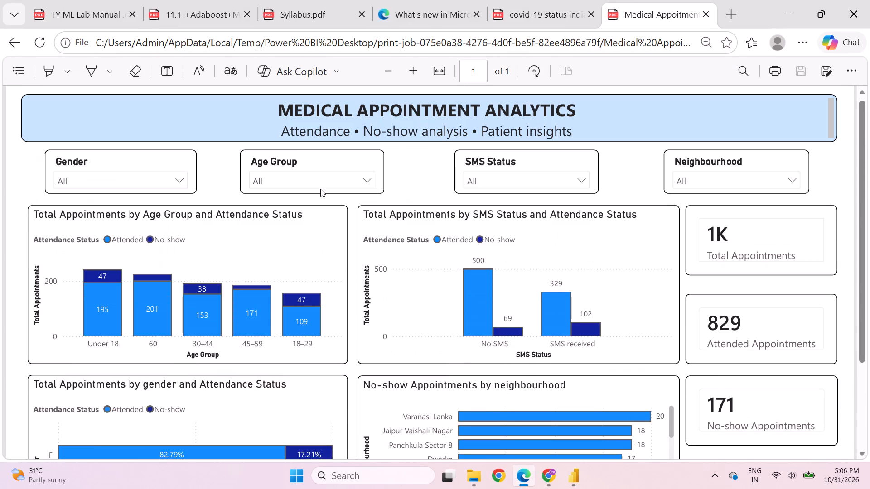
scroll(320, 189, up, 5)
scroll(320, 191, down, 14)
scroll(320, 191, up, 7)
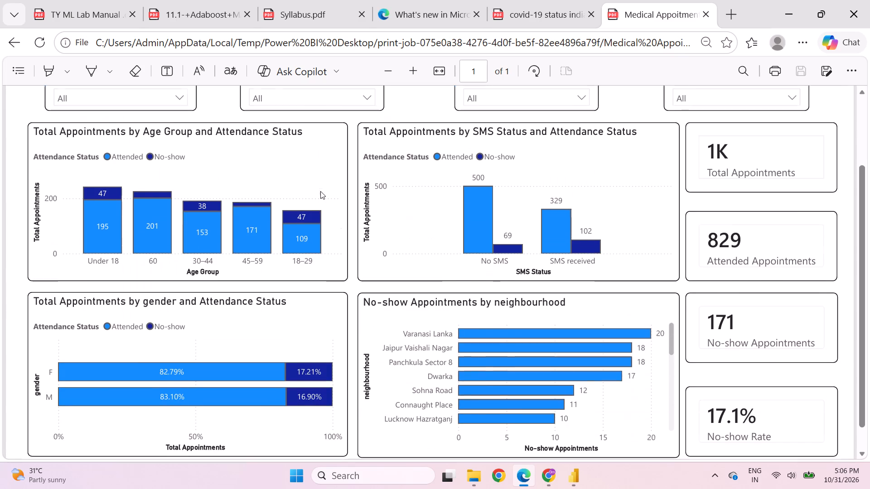
scroll(320, 191, up, 2)
click(705, 15)
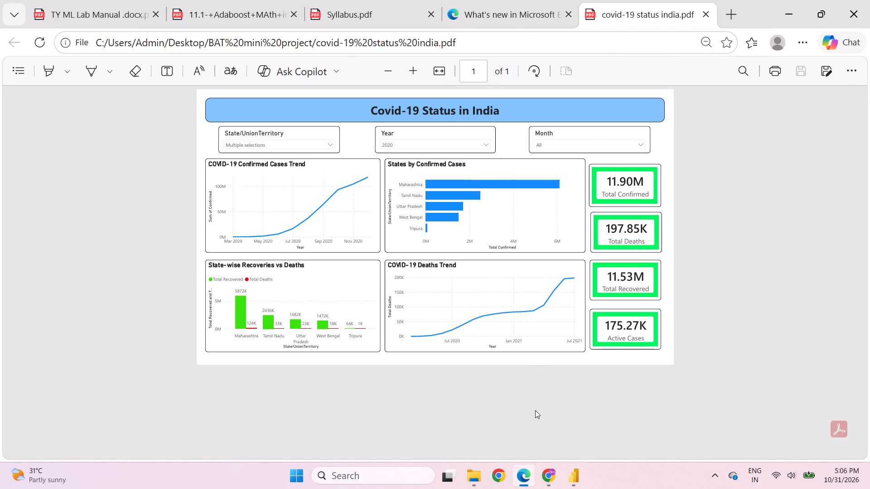
Launch WhatsApp.
click(291, 475)
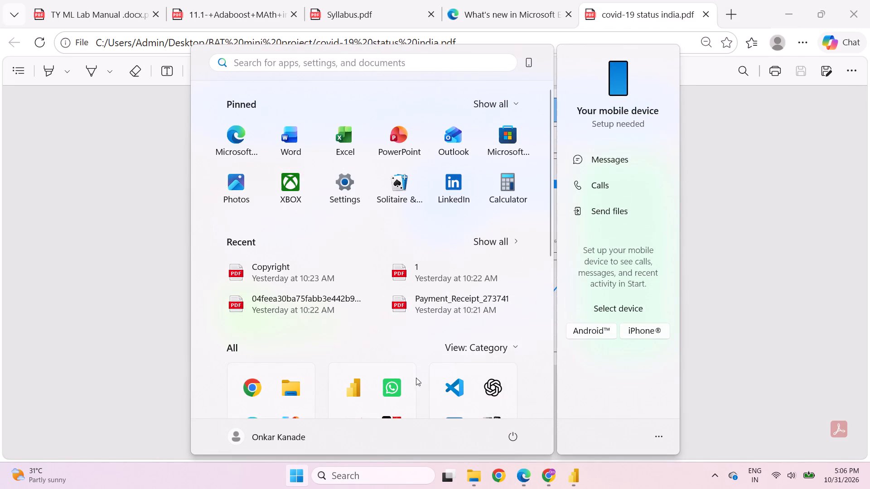
click(381, 393)
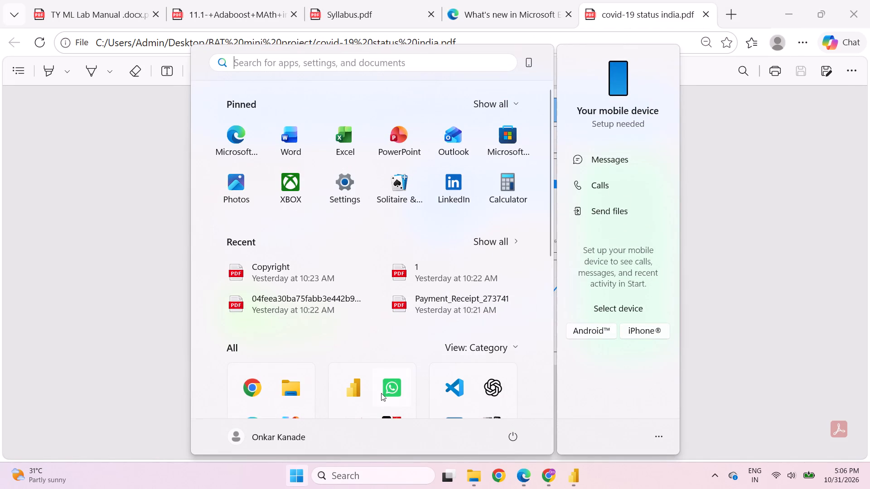
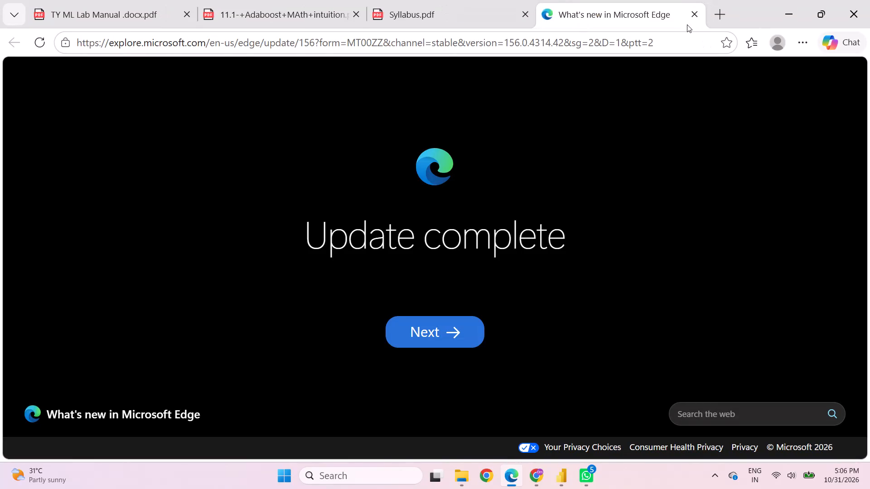
Close the "What's new in Microsoft Edge" page.
click(695, 15)
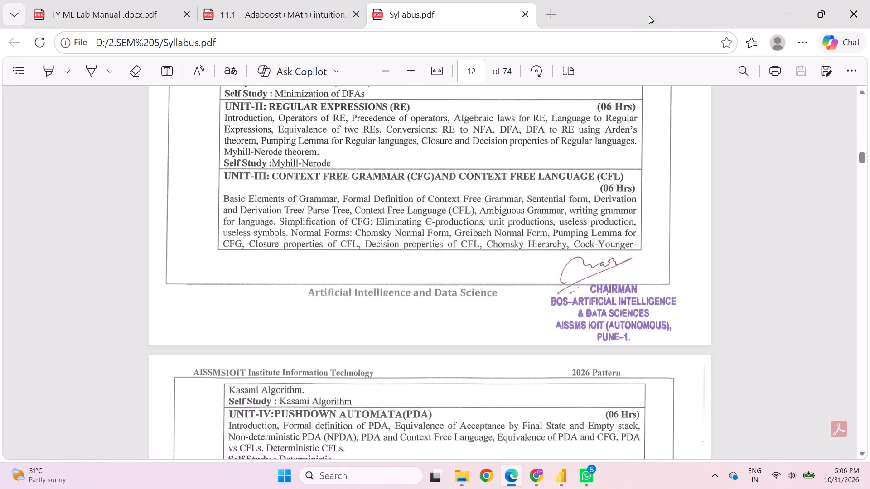
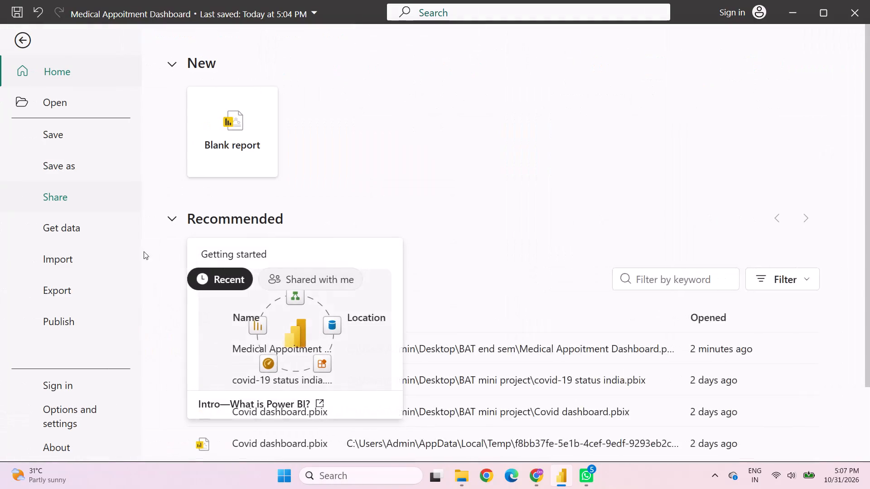
Export the Medical Appoitment Dashboard report to PDF.
click(71, 284)
click(222, 162)
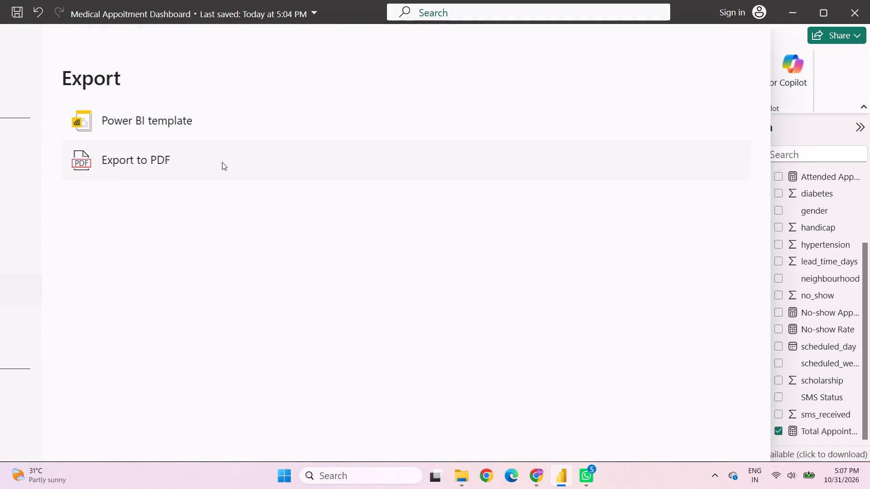
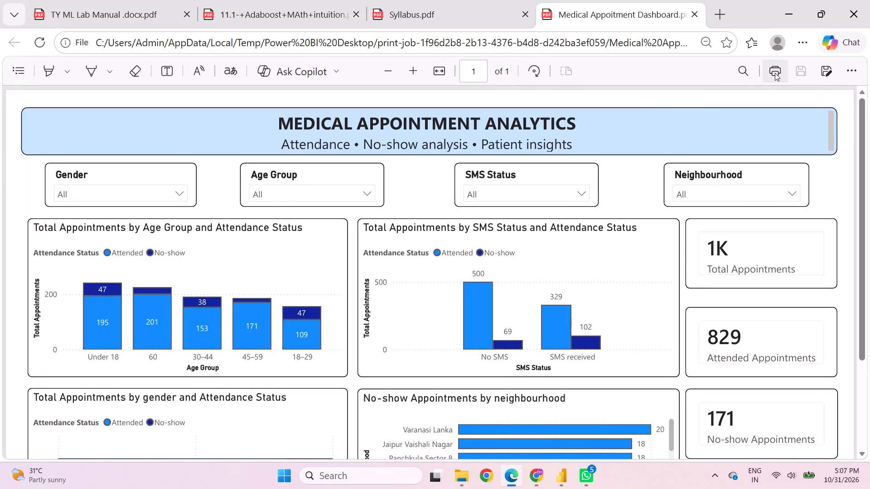
Save a copy of the exported PDF as Medical Appoitment Dashboard in the BAT end sem folder on the Desktop.
click(820, 73)
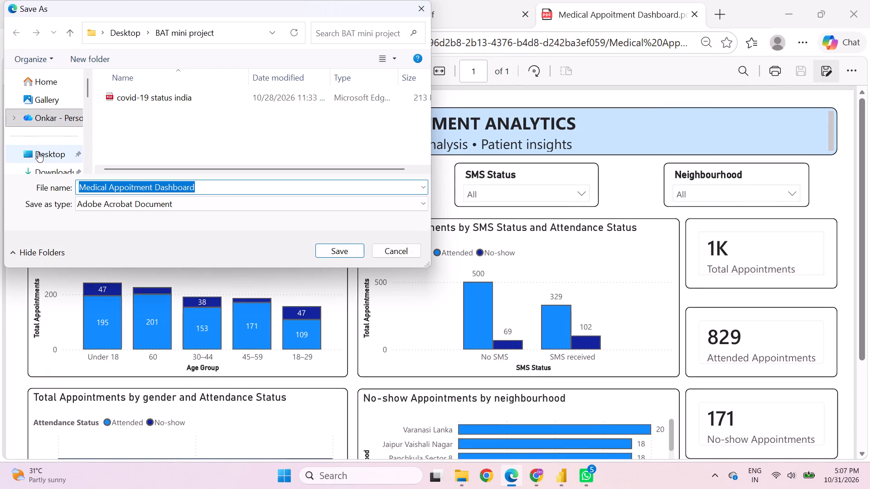
click(38, 152)
double_click(238, 110)
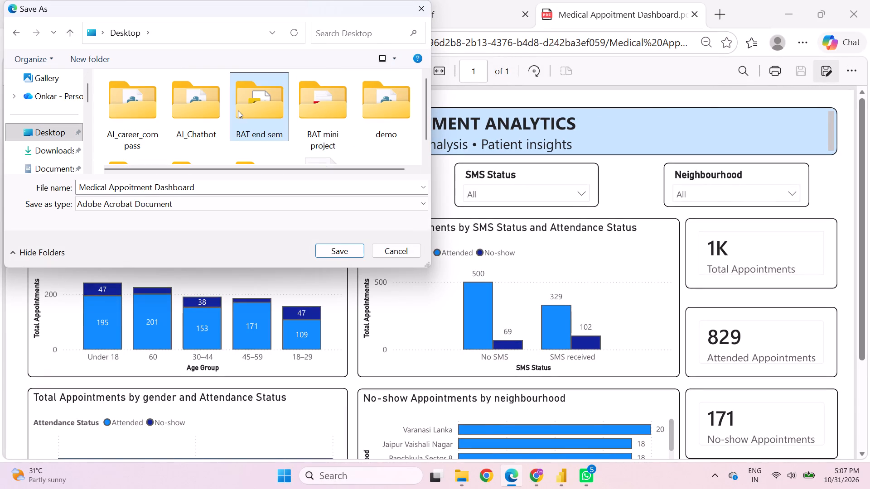
click(337, 252)
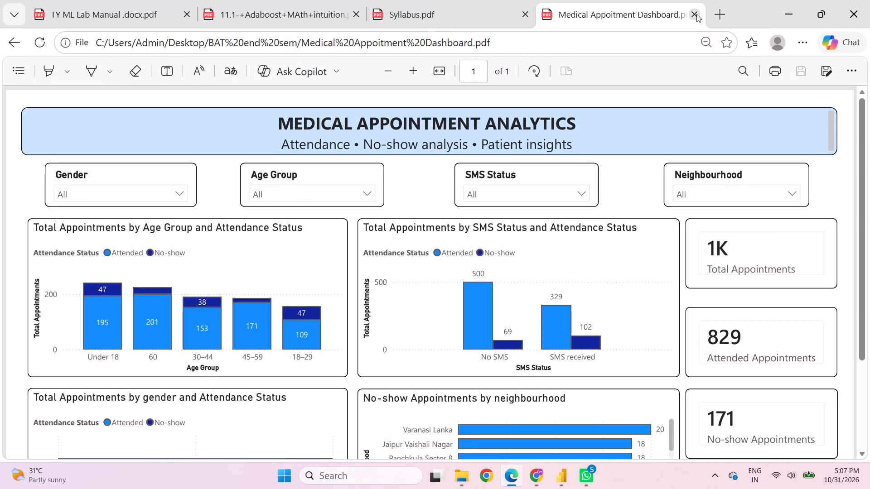
Close the dashboard PDF and the Edge window to get back to the Power BI report.
click(696, 18)
click(869, 12)
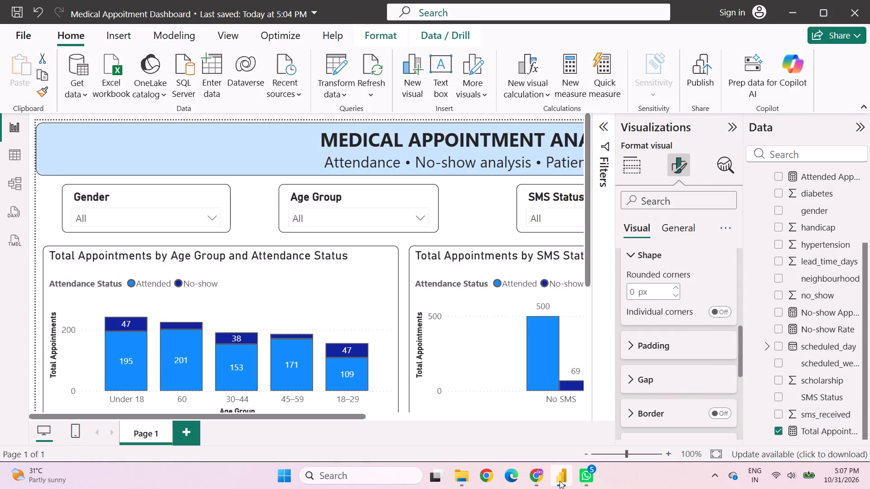
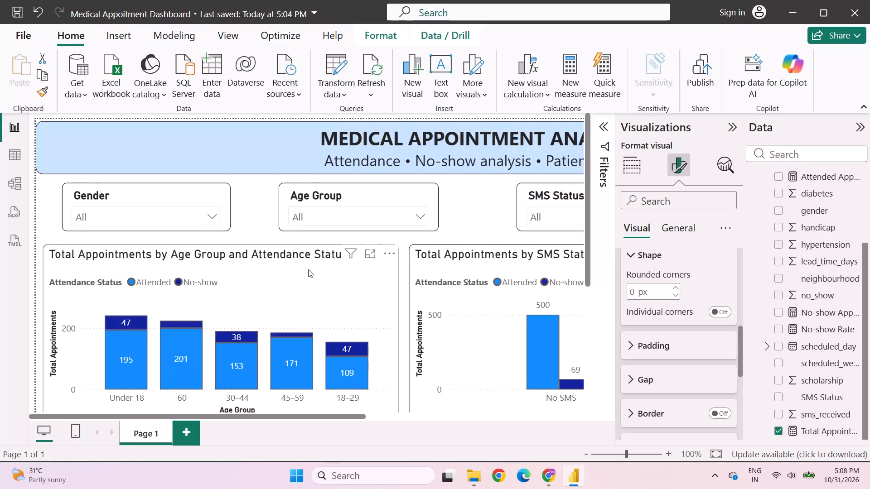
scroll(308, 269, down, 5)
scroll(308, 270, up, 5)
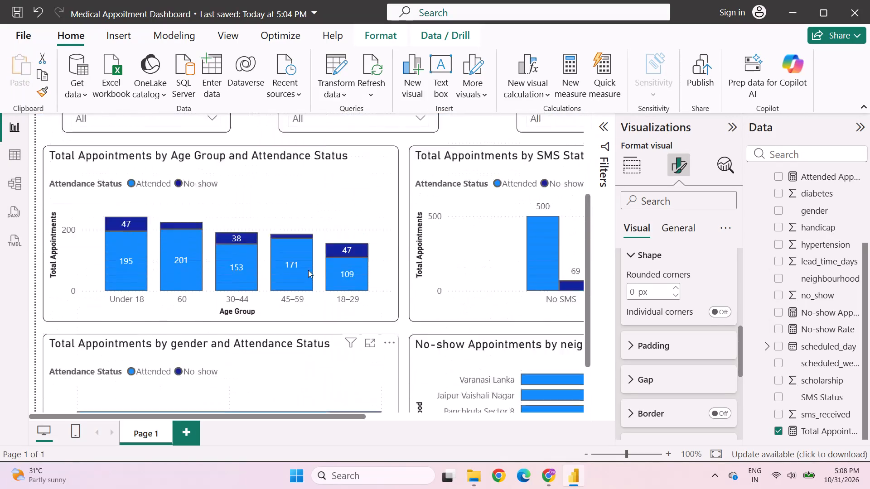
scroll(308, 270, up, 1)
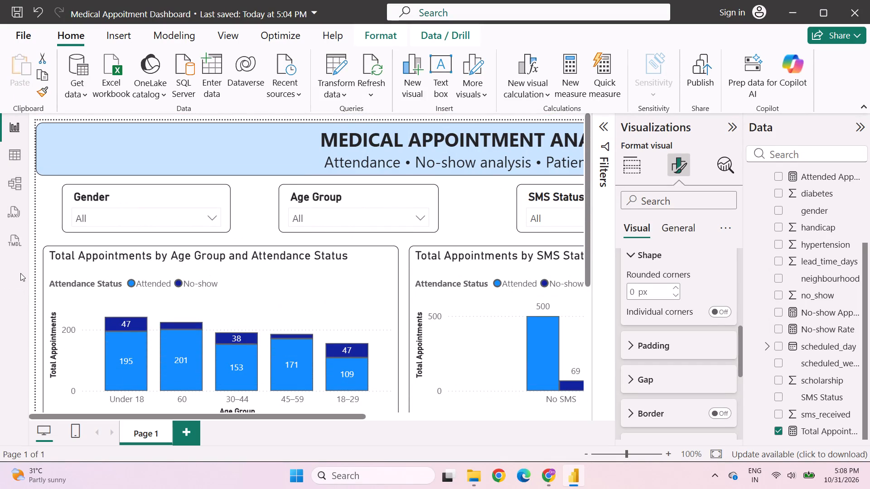
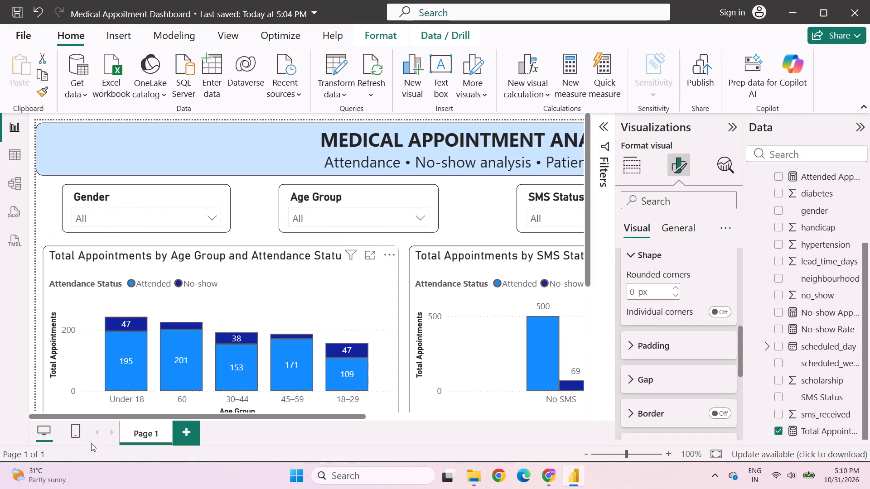
Switch Page 1 to the mobile layout and auto-create a phone version from all of the dashboard's visuals.
click(77, 431)
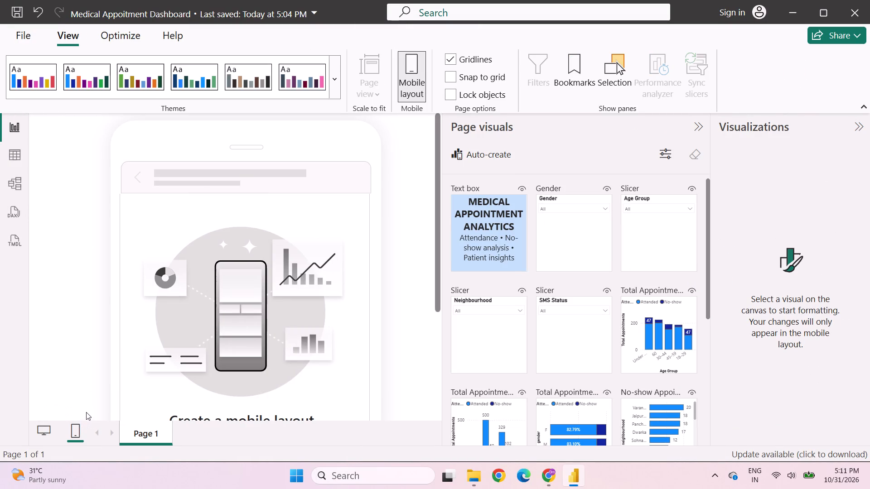
scroll(184, 286, down, 13)
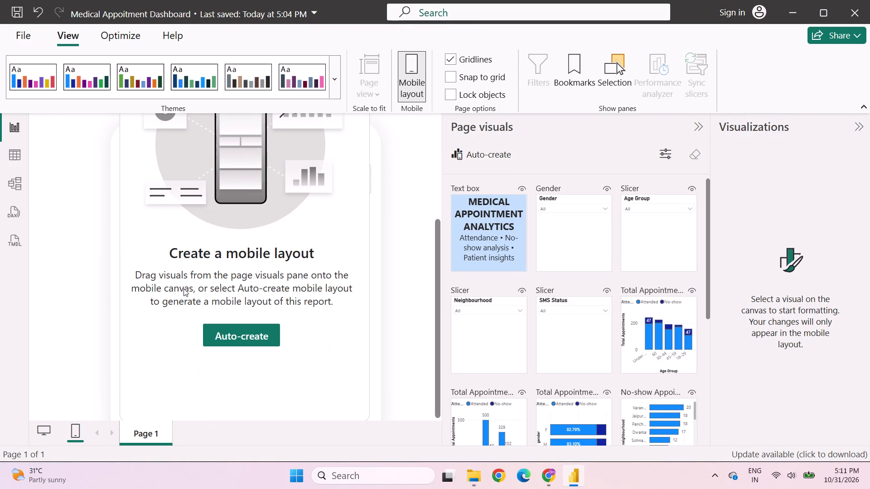
scroll(184, 288, up, 6)
scroll(184, 288, down, 7)
click(228, 332)
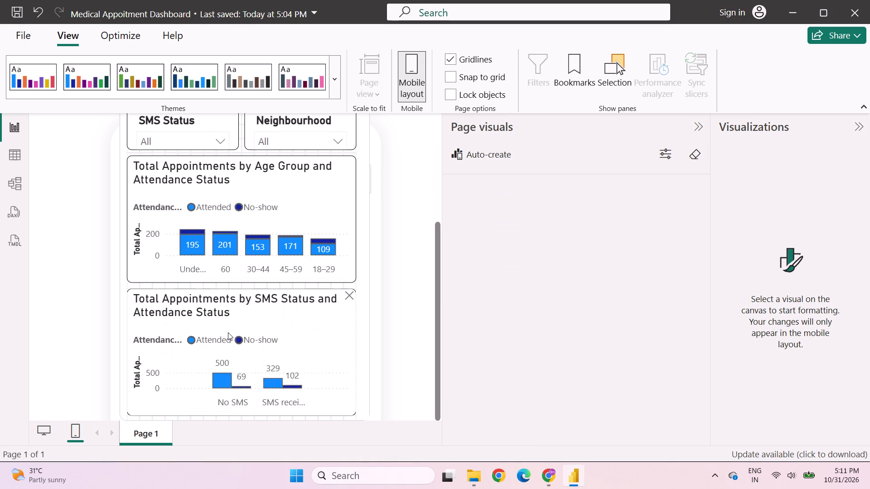
Examine the auto-created mobile layout from the title and slicers through the charts and cards to its end.
scroll(227, 331, up, 9)
scroll(227, 330, down, 6)
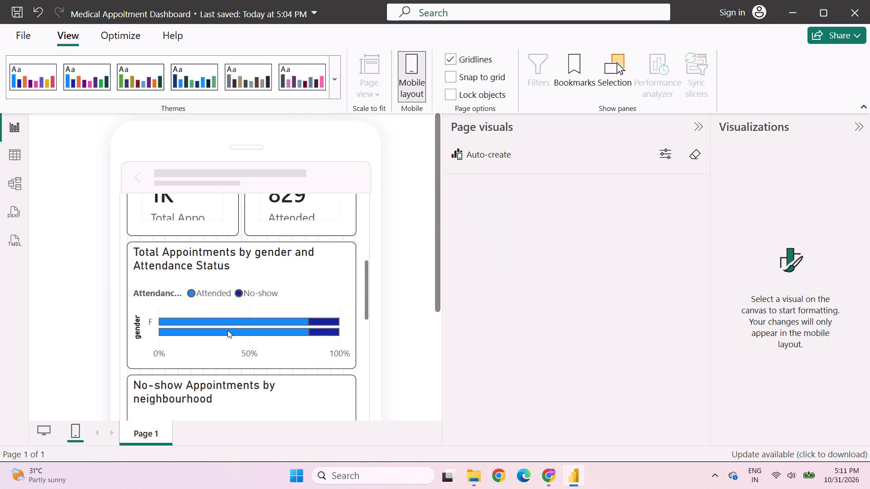
scroll(227, 330, down, 9)
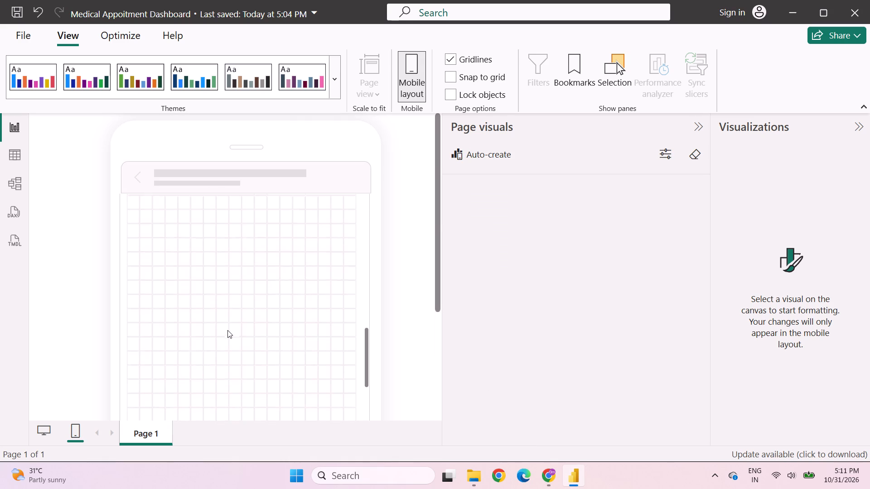
scroll(227, 330, down, 4)
scroll(227, 330, up, 20)
scroll(227, 330, up, 1)
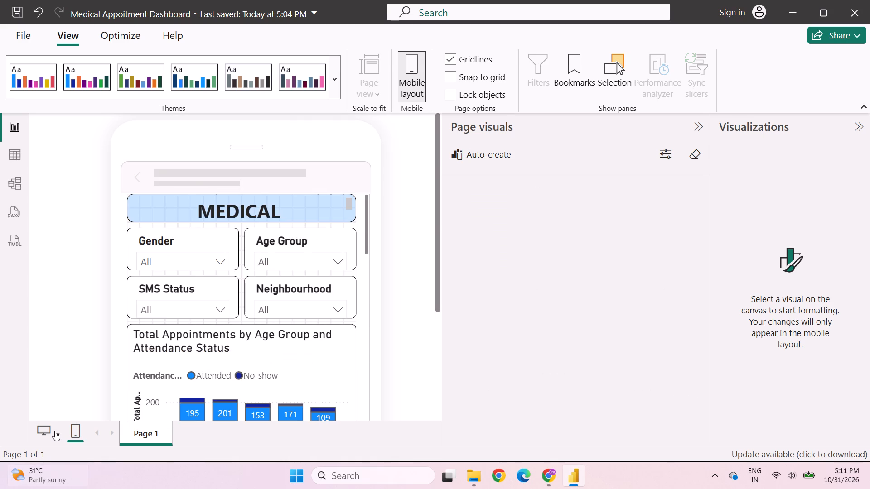
Return Page 1 to the desktop layout and view the whole dashboard at 60% zoom.
click(51, 434)
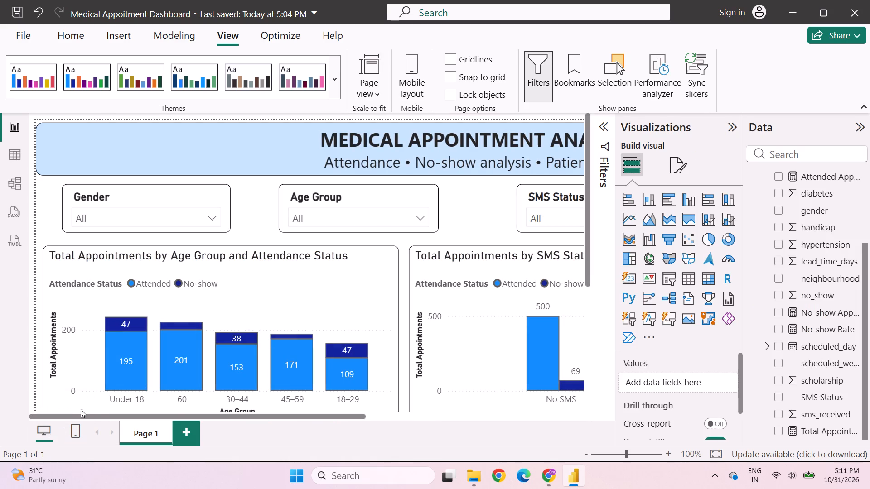
ctrl+scroll(382, 285, down, 4)
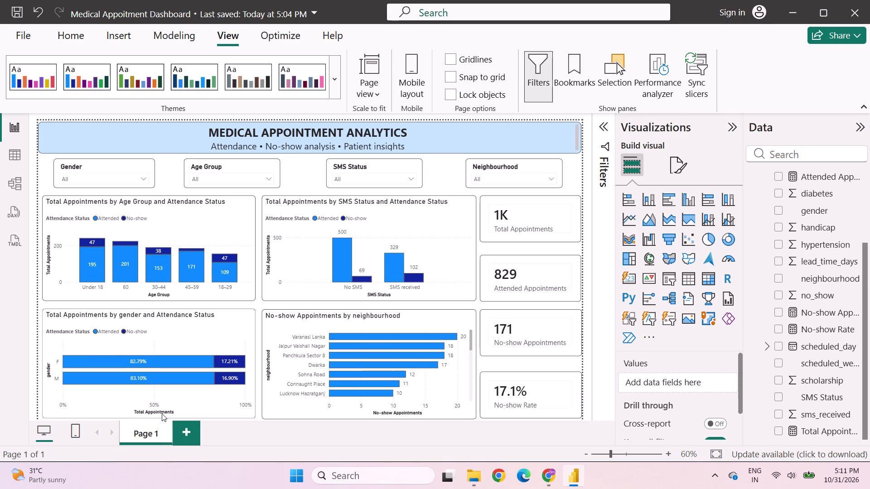
Open Windows Start to reach the pinned and installed apps.
click(297, 475)
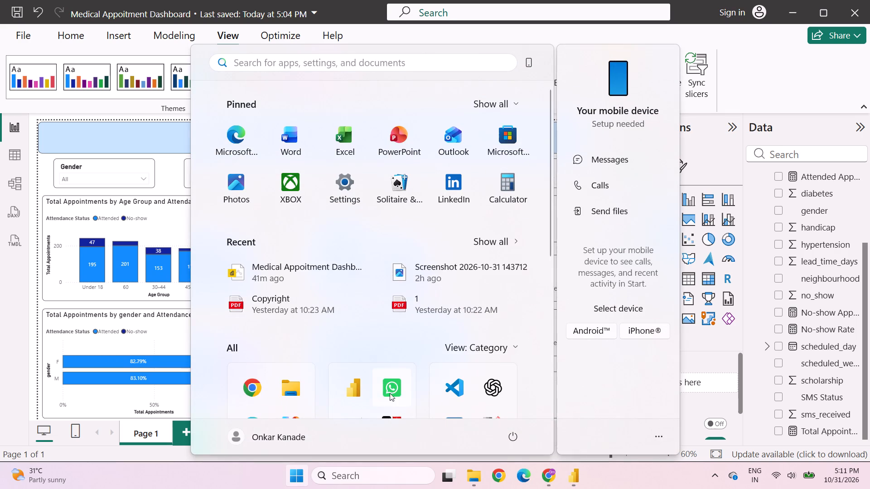
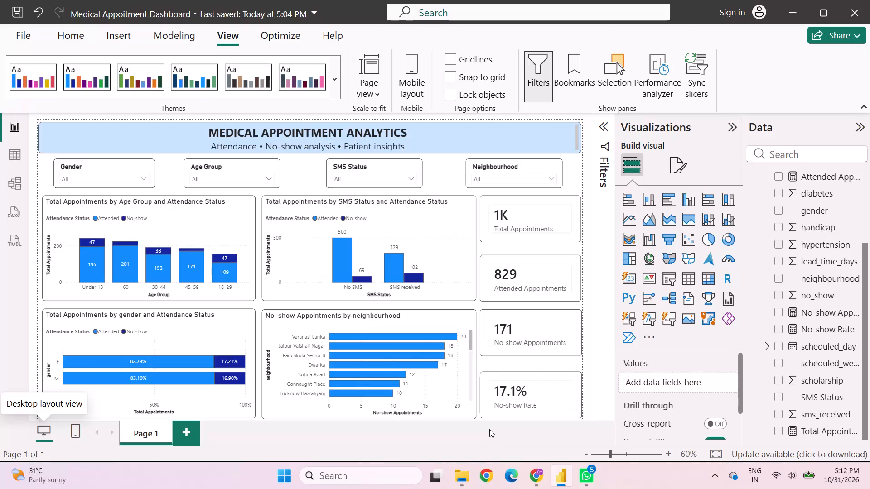
Save the Medical Appointment Dashboard report under its existing file name.
key(ctrl+s)
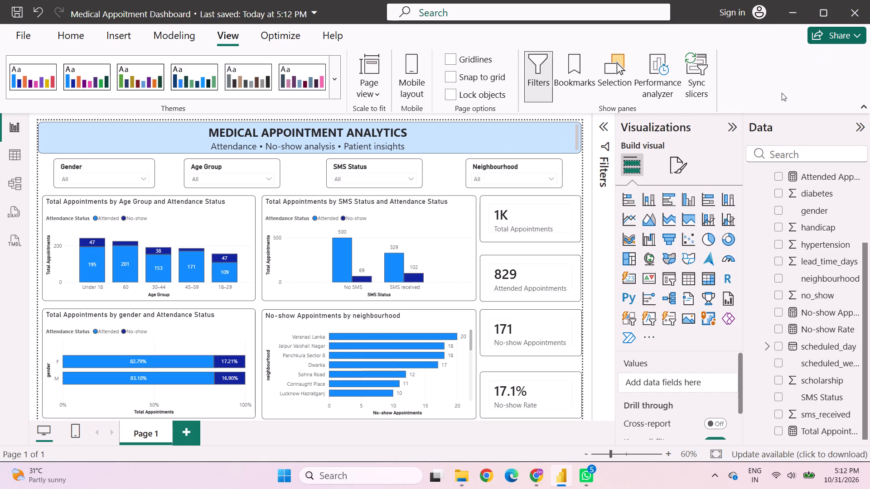
key(ctrl+s)
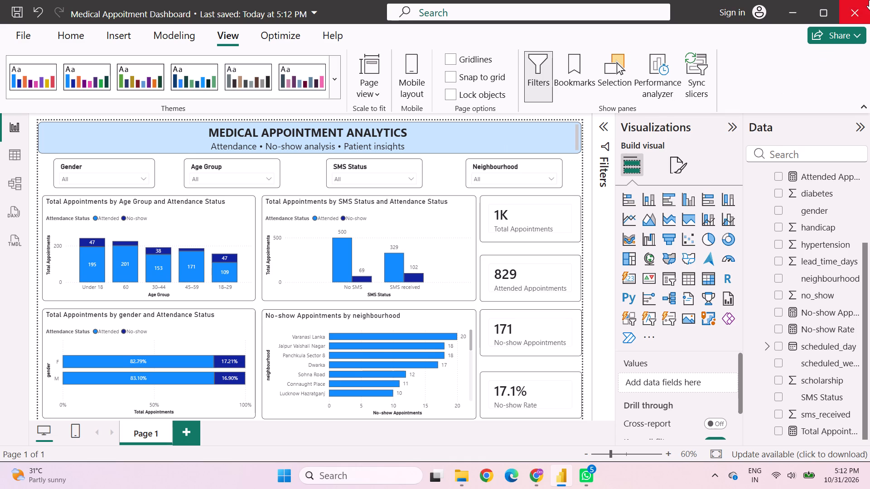
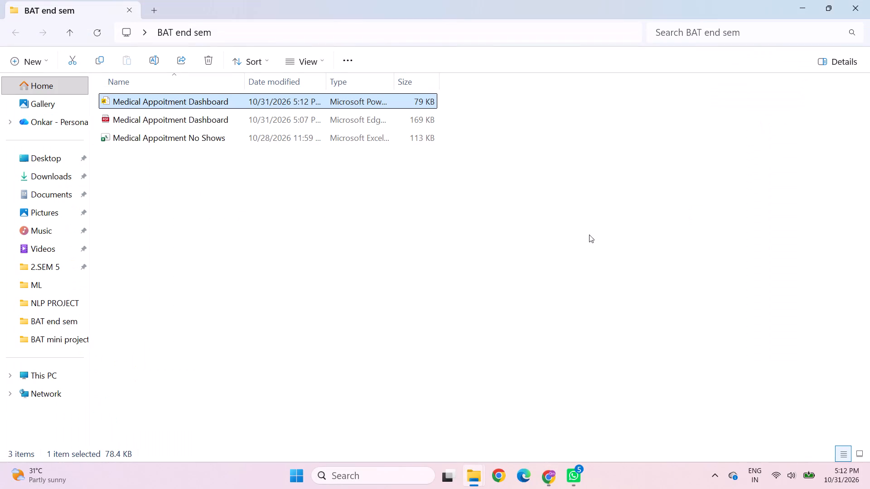
Reopen the "Medical Appoitment Dashboard" Power BI file from the "BAT end sem" folder in Power BI Desktop.
double_click(193, 101)
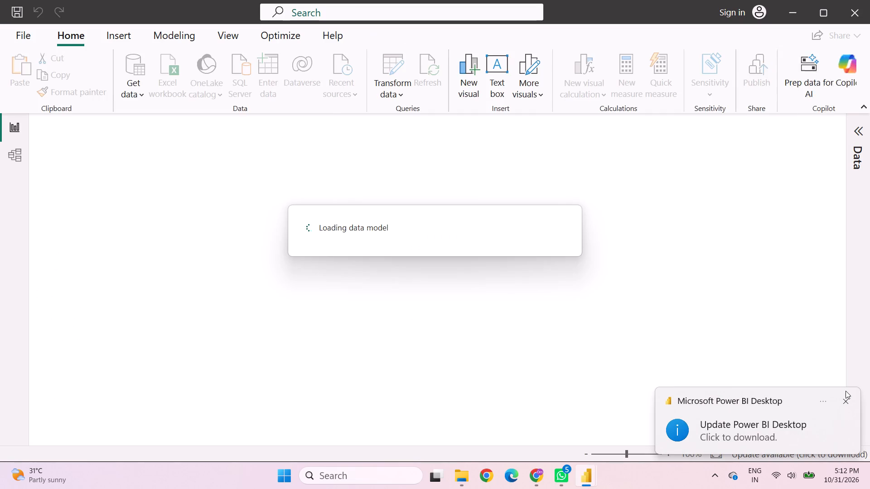
Dismiss the update notification and switch from File Explorer back to the Medical Appoitment Dashboard report in Power BI Desktop.
click(845, 400)
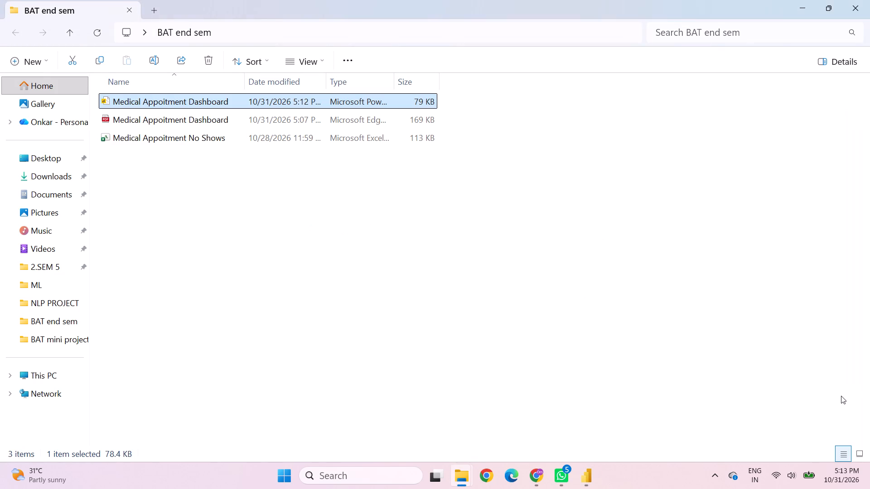
click(591, 479)
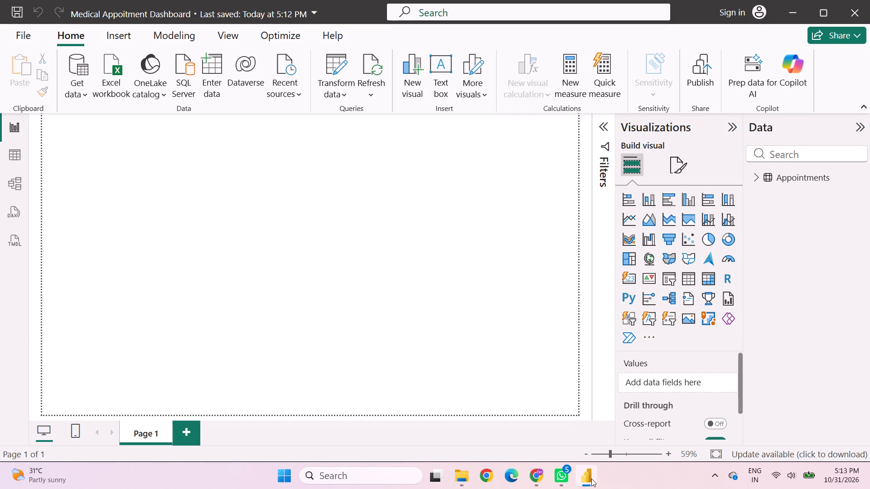
scroll(200, 273, up, 4)
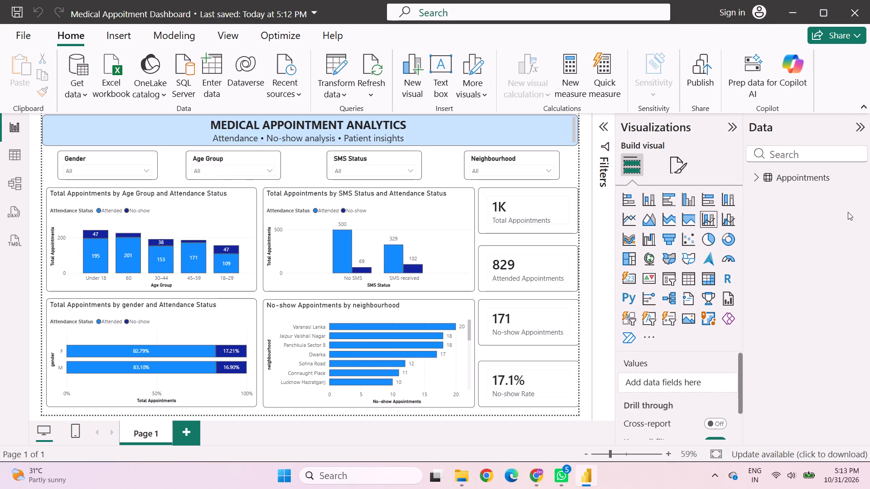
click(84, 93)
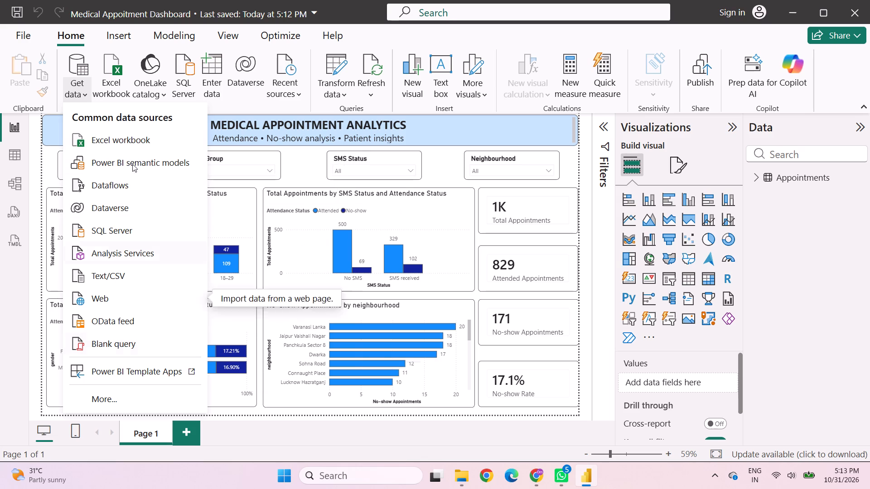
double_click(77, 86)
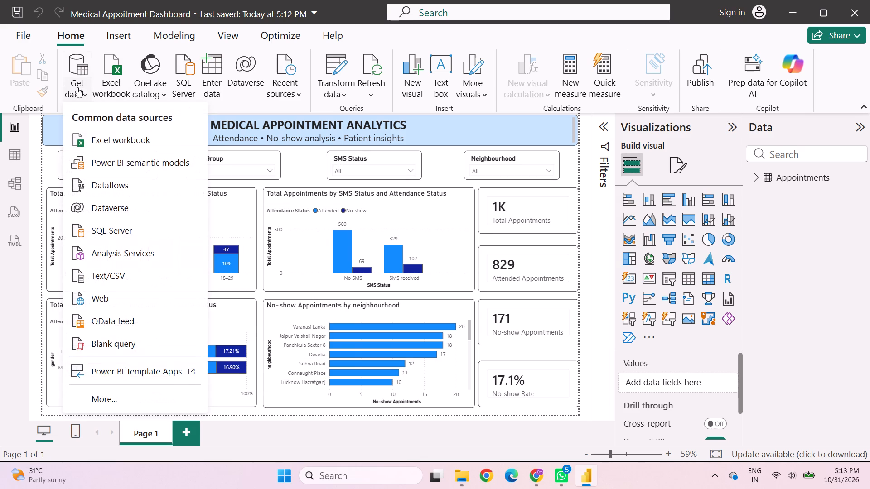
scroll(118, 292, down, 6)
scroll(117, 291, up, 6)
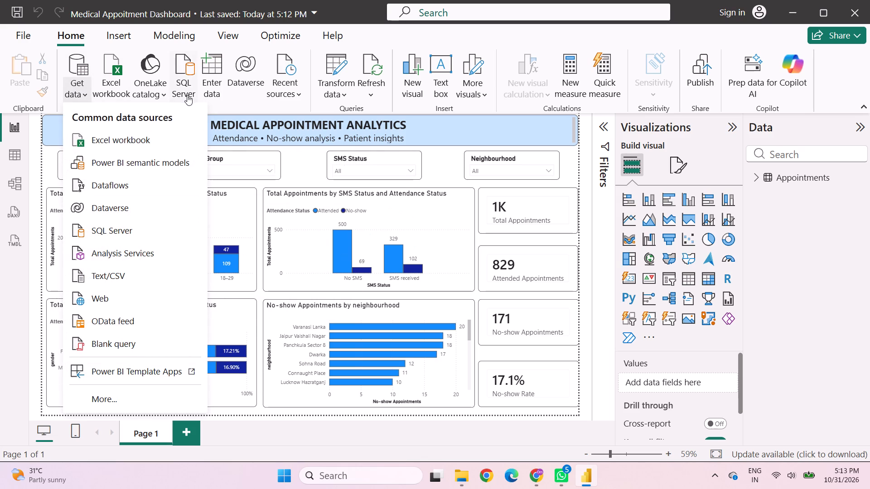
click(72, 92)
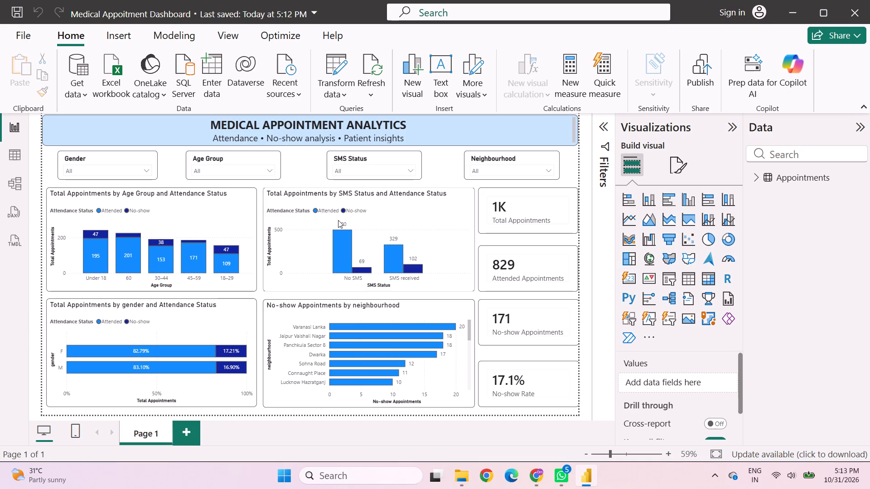
Expand the Appointments table and examine the fields used by the Total Appointments by SMS Status and Attendance Status chart.
click(759, 177)
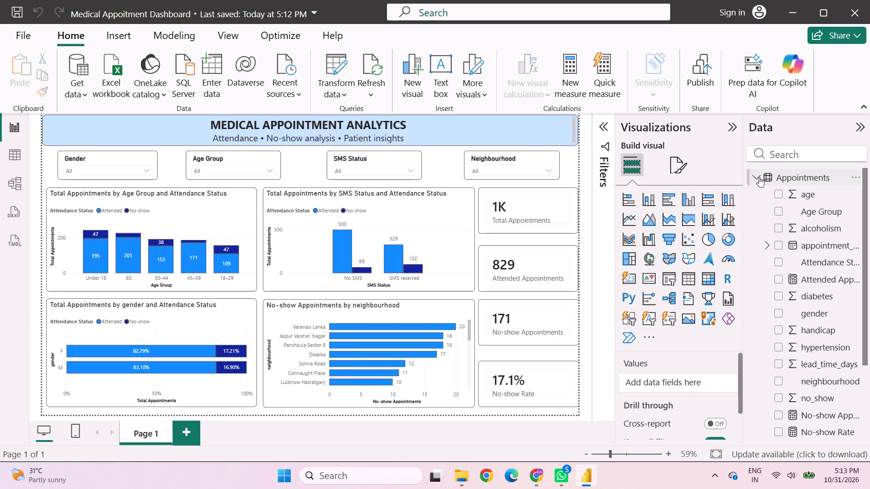
scroll(797, 230, down, 7)
scroll(797, 230, up, 11)
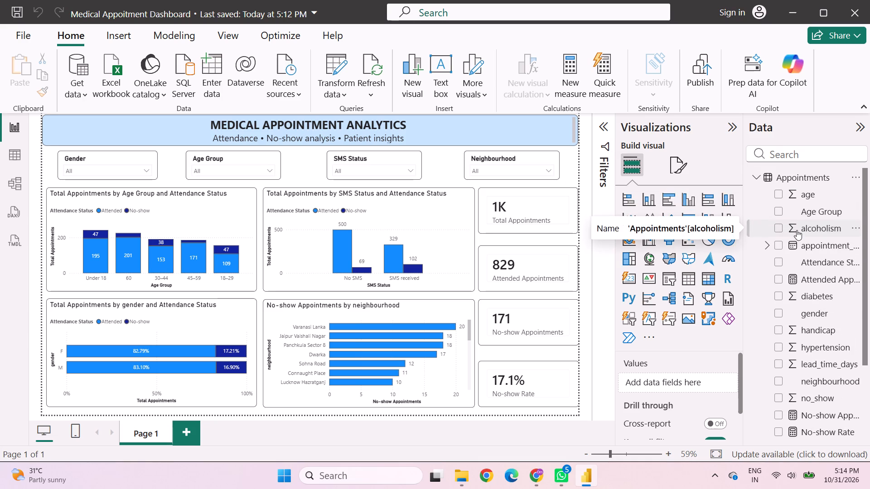
click(429, 201)
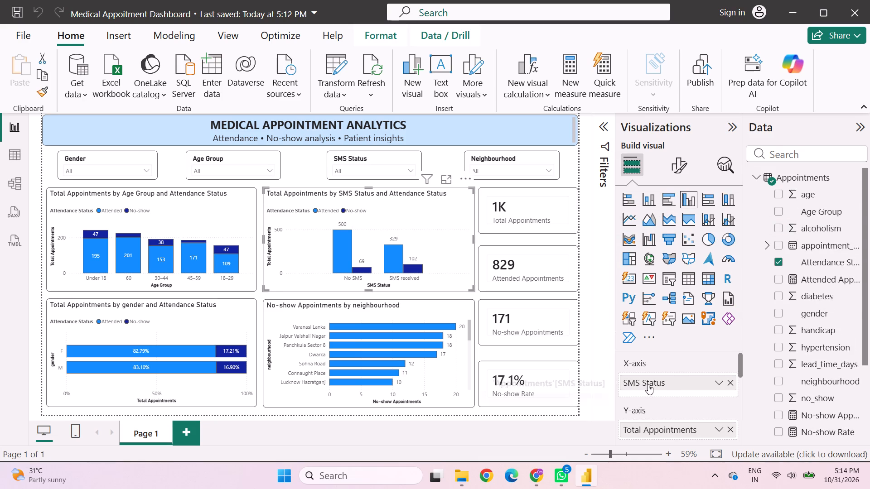
scroll(842, 412, down, 2)
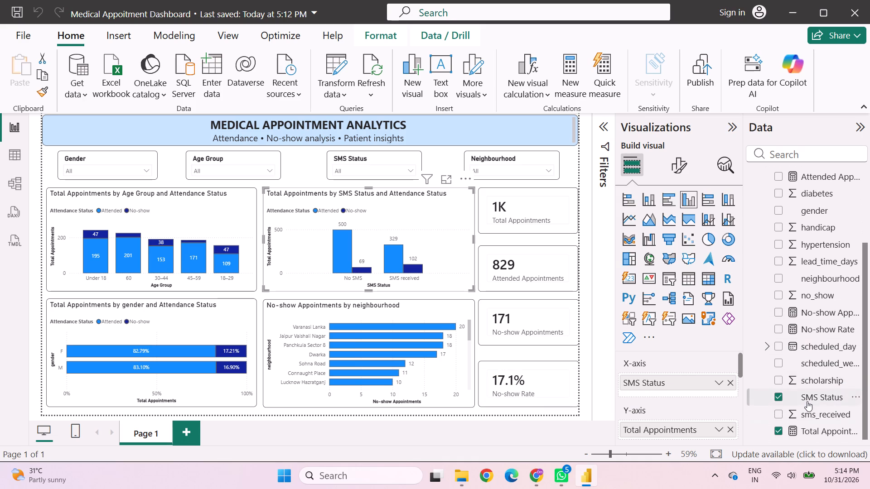
scroll(807, 399, up, 3)
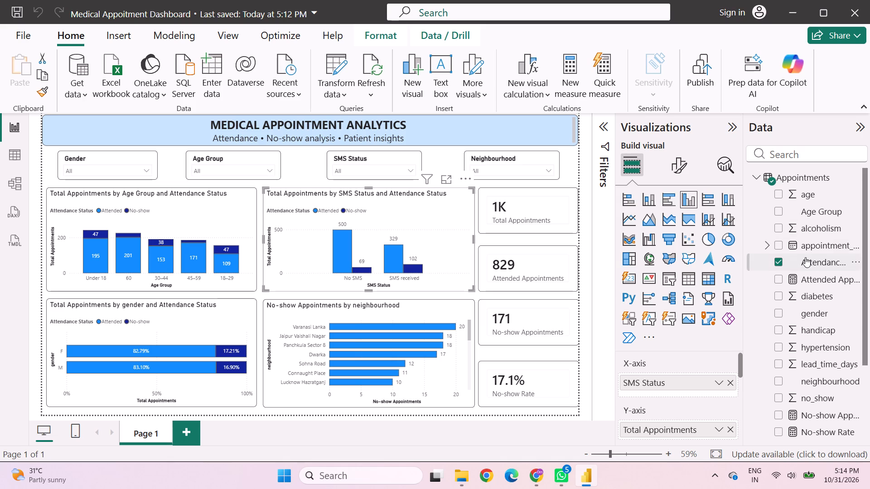
scroll(805, 257, up, 1)
scroll(805, 257, down, 9)
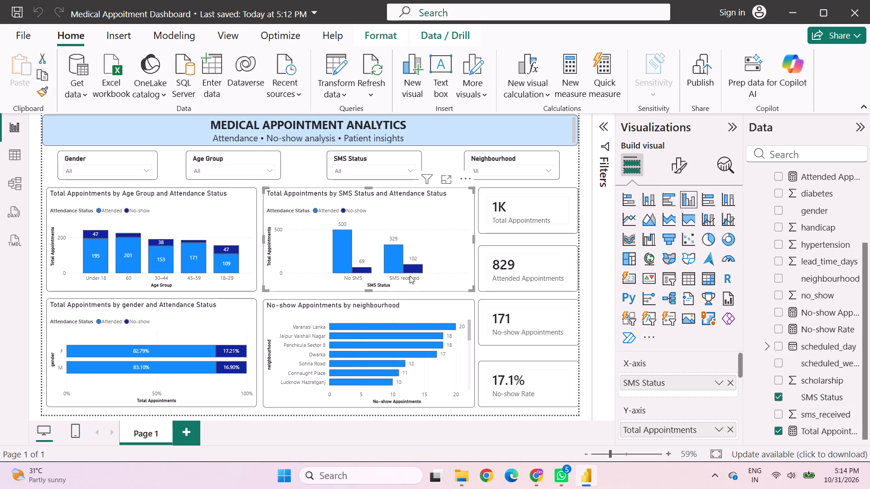
scroll(675, 384, down, 1)
scroll(672, 379, up, 1)
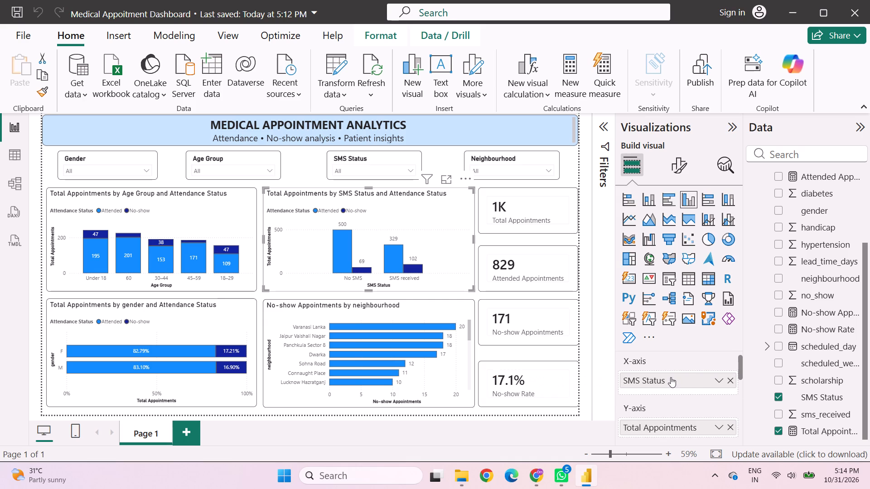
scroll(670, 376, up, 1)
scroll(670, 375, down, 2)
scroll(670, 375, up, 2)
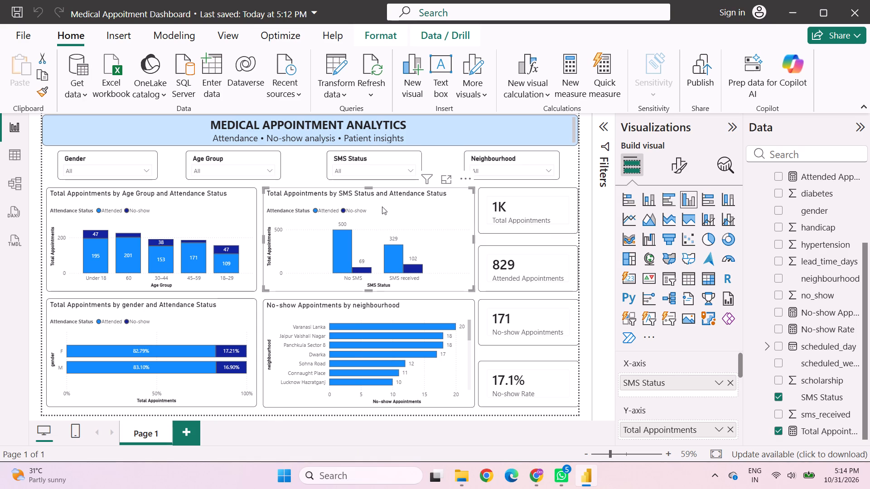
Switch Page 1 to the mobile layout and examine its title, slicers, charts and cards down to the end of the canvas.
click(74, 438)
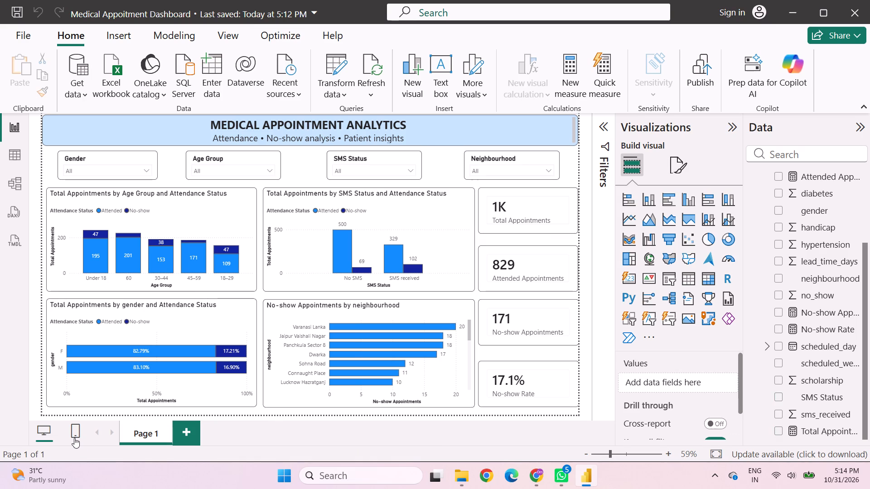
scroll(255, 266, down, 3)
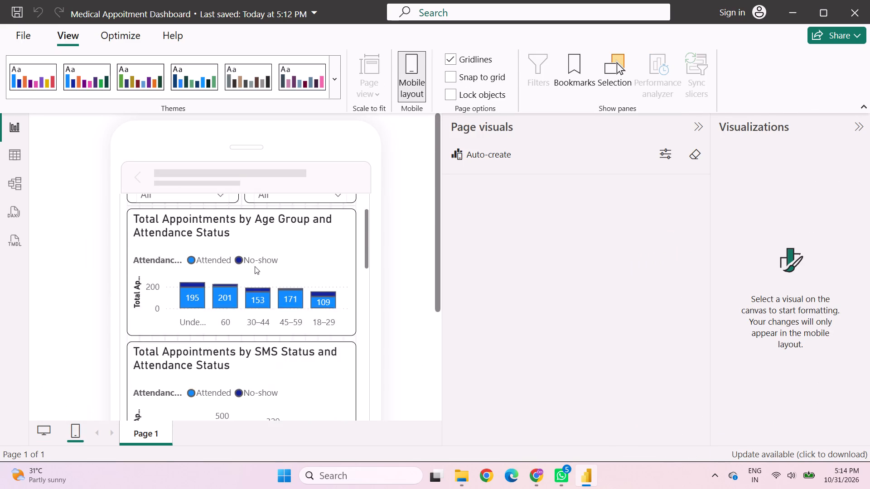
scroll(255, 266, down, 3)
scroll(254, 267, up, 5)
scroll(253, 268, down, 13)
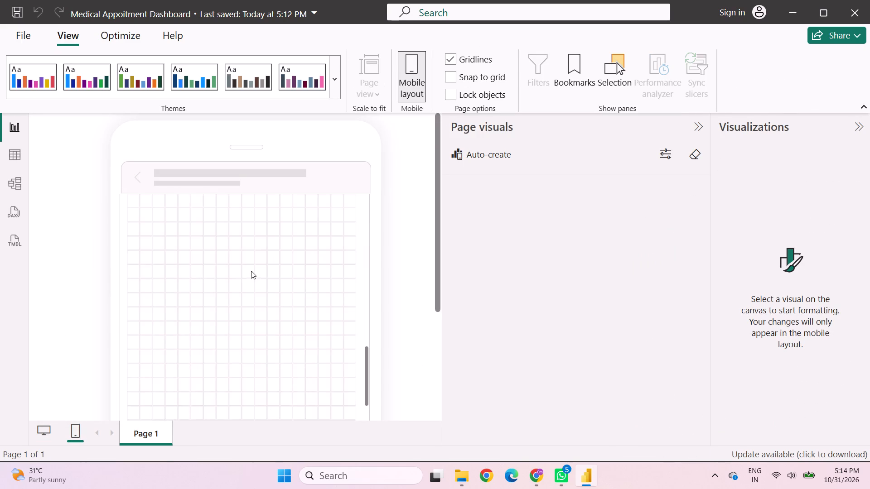
scroll(251, 271, down, 15)
drag(438, 299, 431, 339)
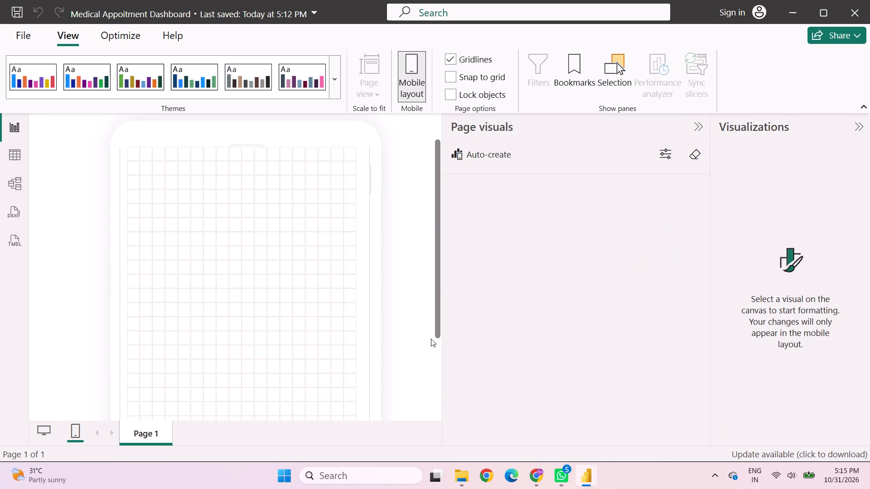
drag(431, 339, 429, 435)
scroll(278, 313, up, 19)
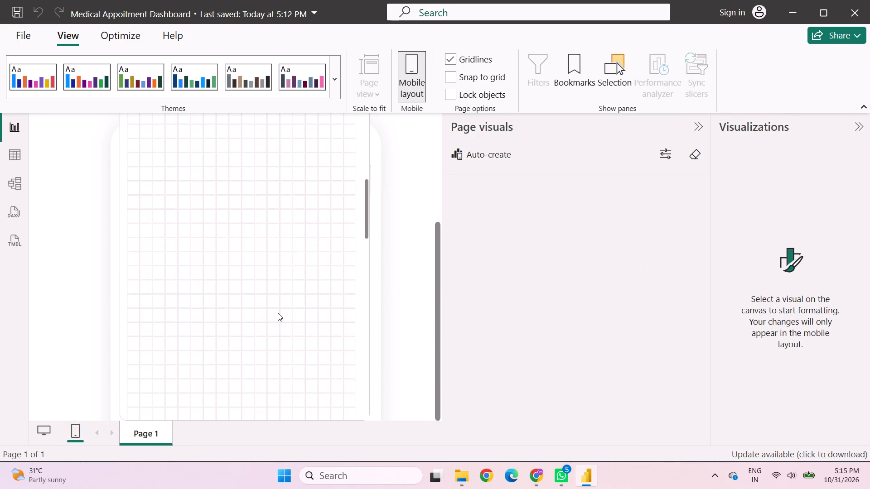
scroll(278, 313, up, 14)
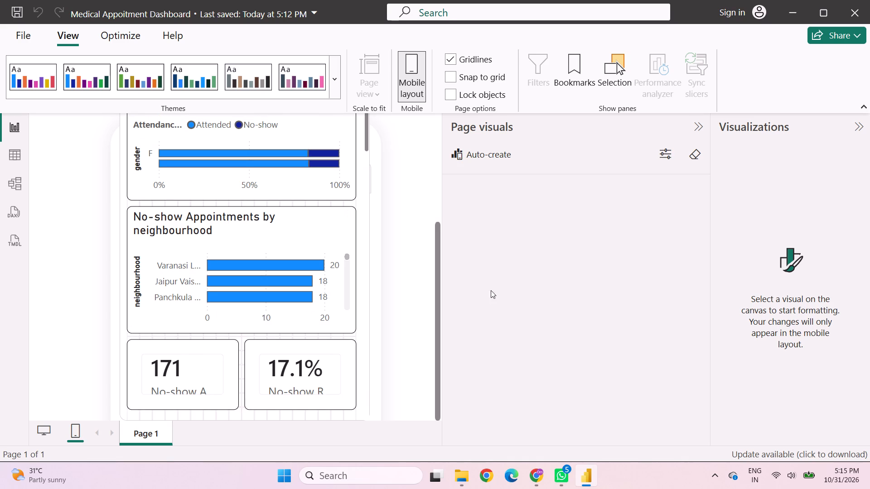
drag(435, 287, 433, 149)
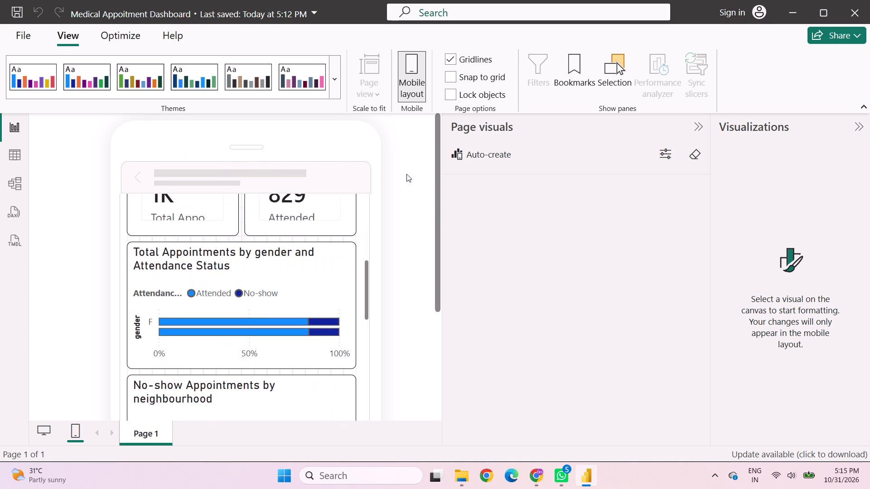
scroll(242, 291, up, 11)
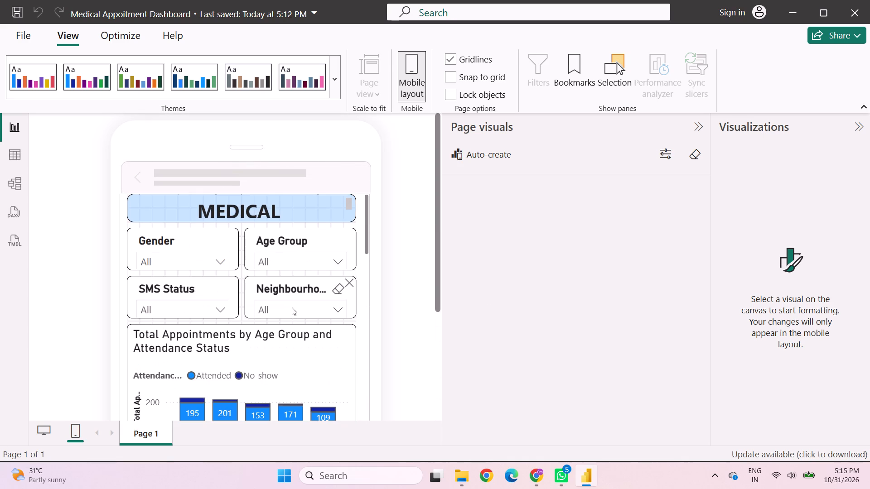
scroll(290, 308, down, 3)
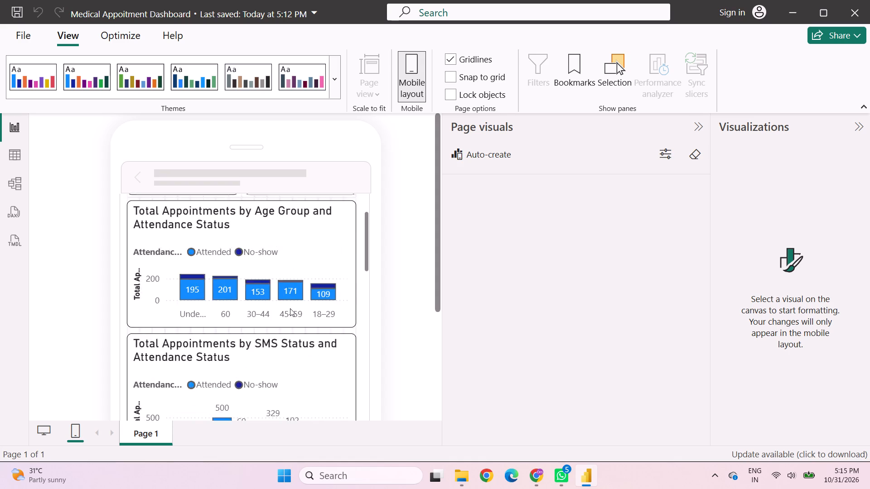
scroll(290, 308, down, 3)
scroll(290, 308, up, 6)
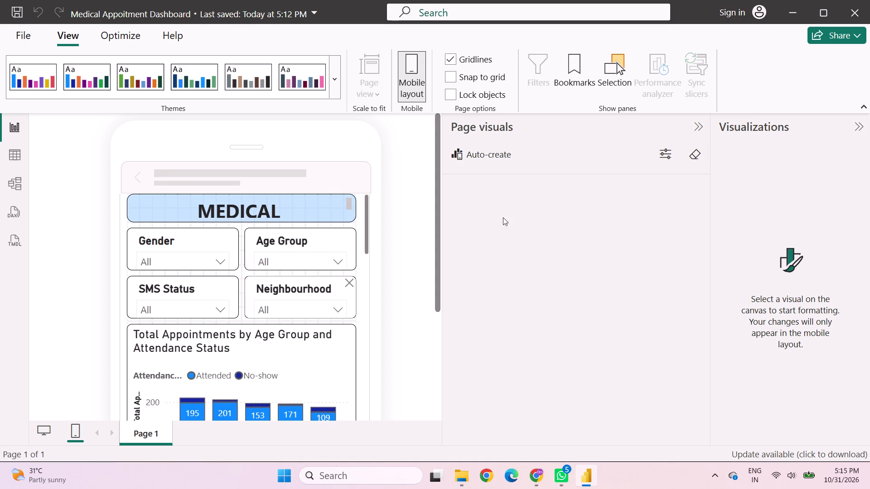
Remove all visualizations from the mobile canvas.
click(692, 156)
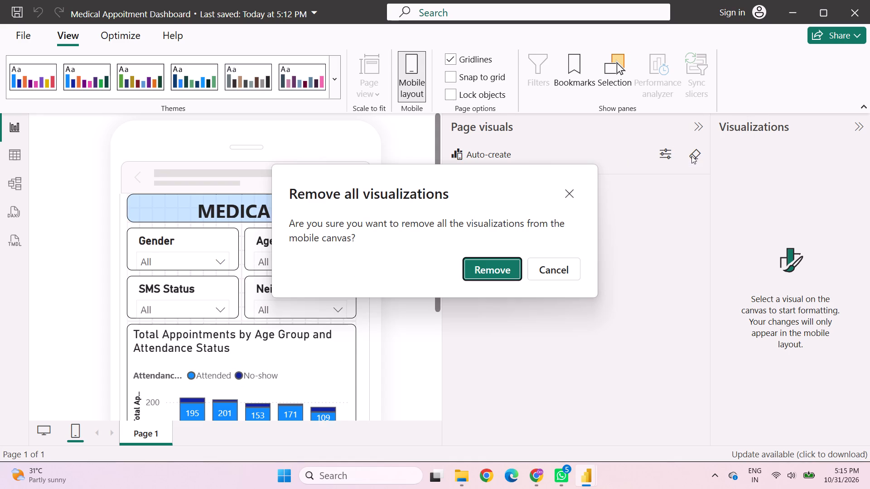
click(505, 266)
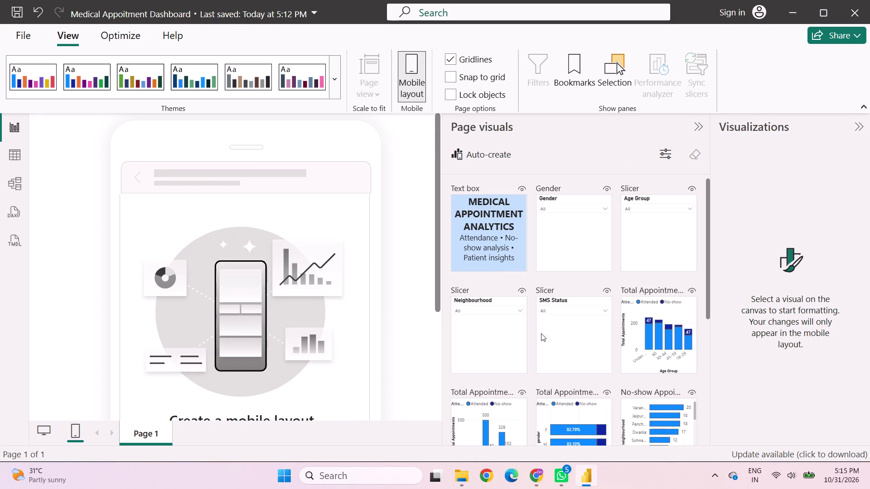
Place the MEDICAL APPOINTMENT ANALYTICS text box at the top of the mobile canvas and stretch it across the full width.
drag(496, 250, 238, 240)
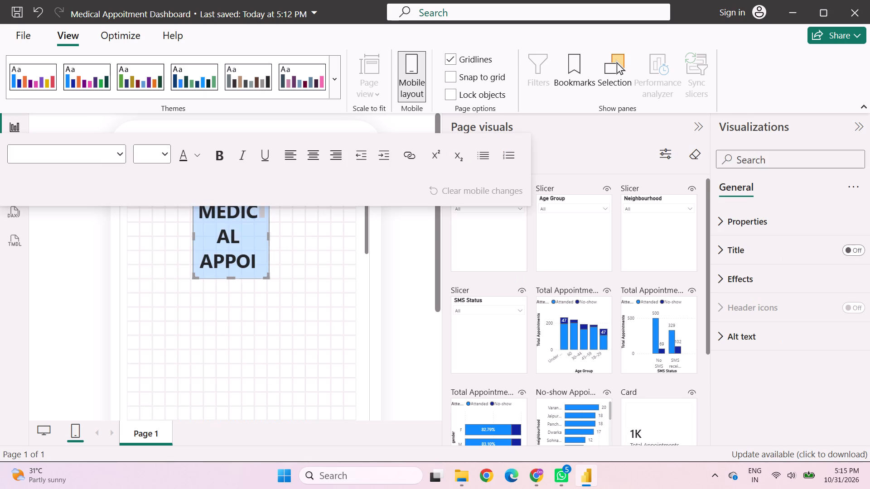
click(287, 255)
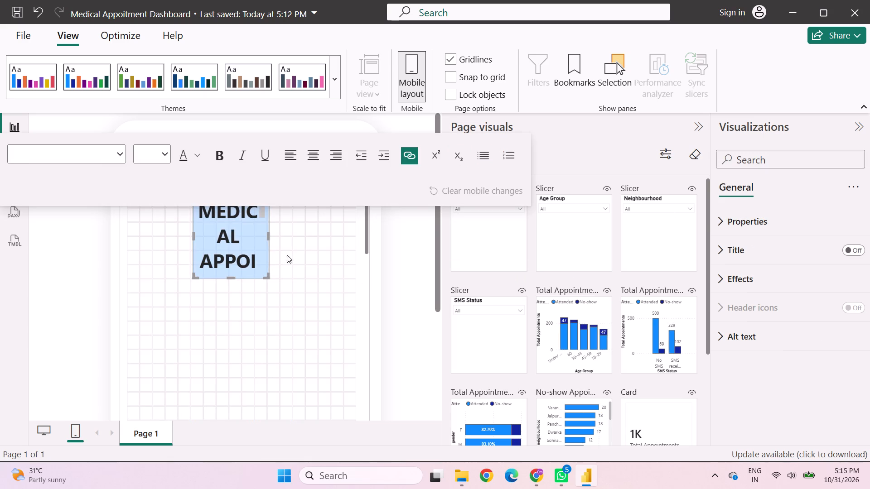
click(264, 236)
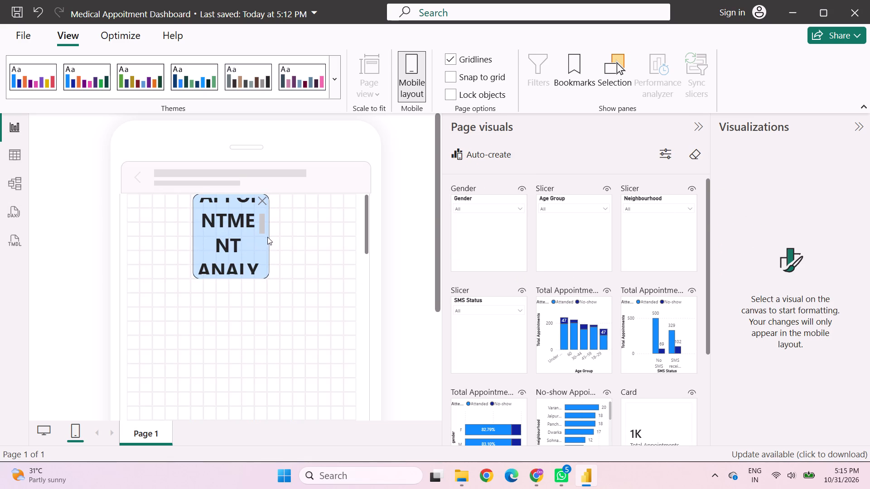
click(241, 237)
drag(270, 235, 276, 235)
click(268, 235)
drag(269, 236, 353, 234)
drag(193, 236, 122, 234)
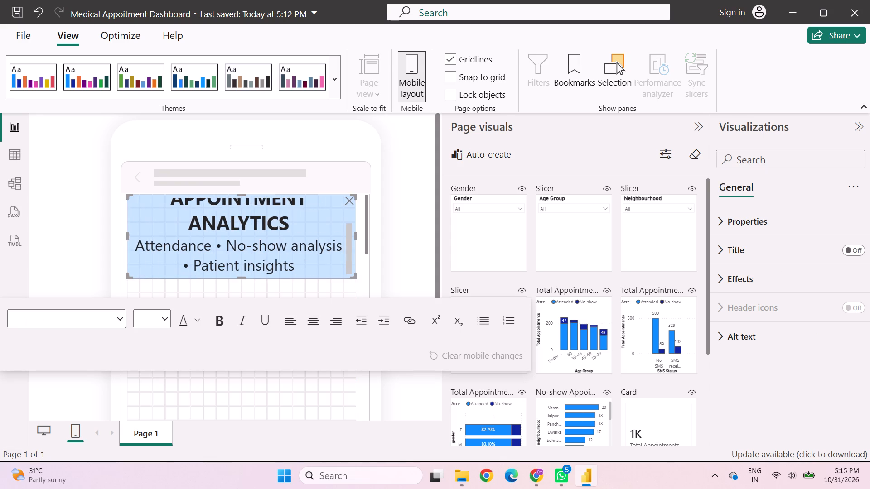
Check how the title text fits its mobile text box and look through the page visuals still available to place.
scroll(251, 221, up, 4)
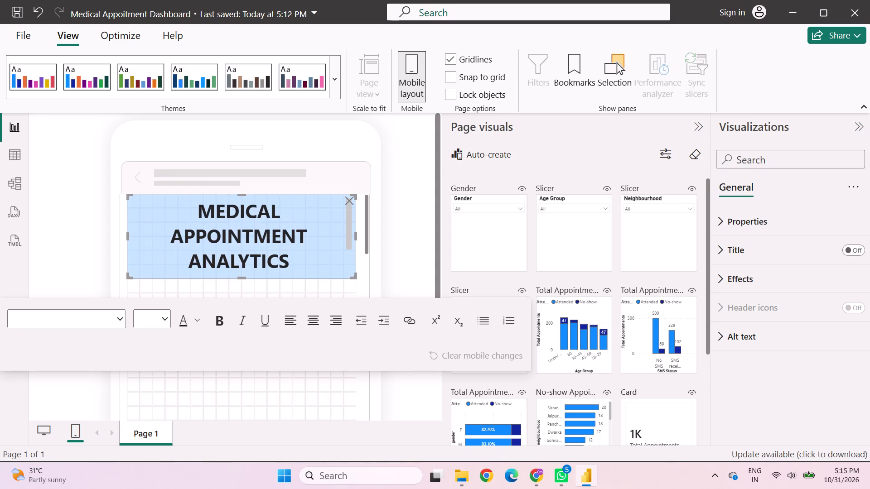
scroll(251, 221, up, 6)
scroll(251, 221, down, 6)
scroll(529, 228, down, 5)
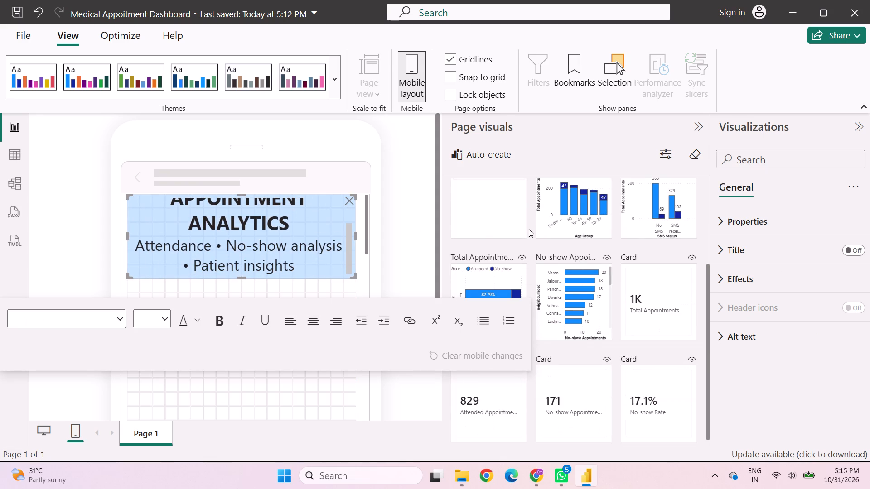
scroll(529, 229, down, 1)
scroll(639, 360, down, 4)
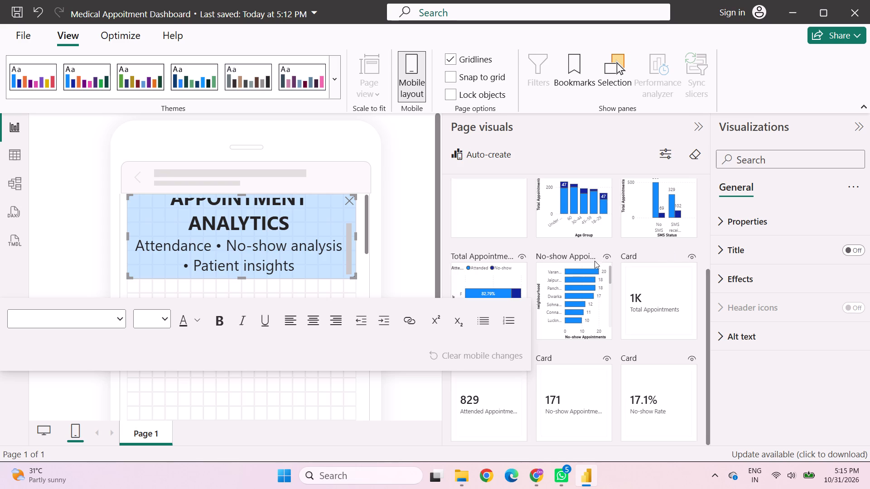
scroll(598, 265, up, 2)
scroll(598, 265, down, 2)
Remove the MEDICAL APPOINTMENT ANALYTICS text box from the mobile canvas and return Page 1 to the desktop layout.
click(348, 201)
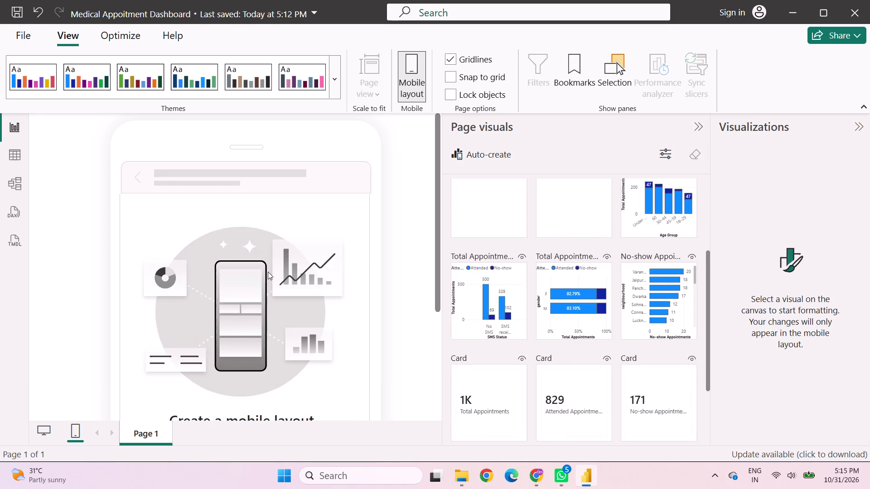
click(47, 427)
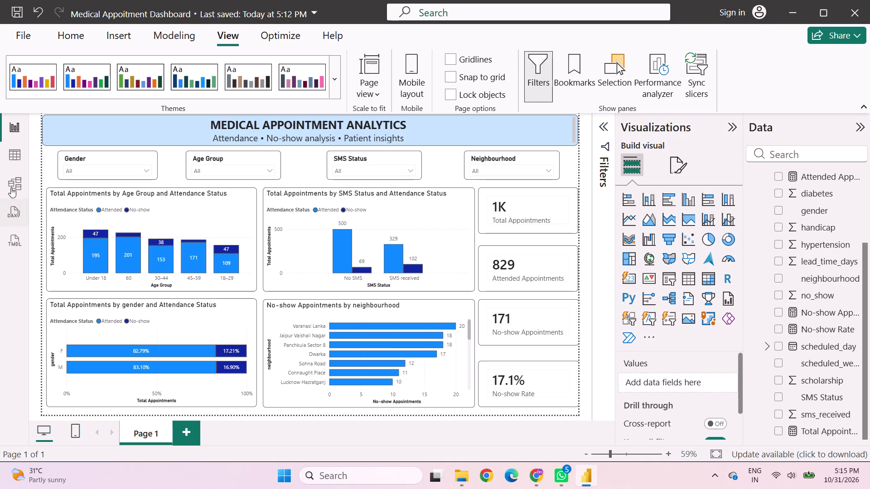
Filter the dashboard with the Gender slicer, trying F first and leaving M selected.
click(140, 172)
click(69, 192)
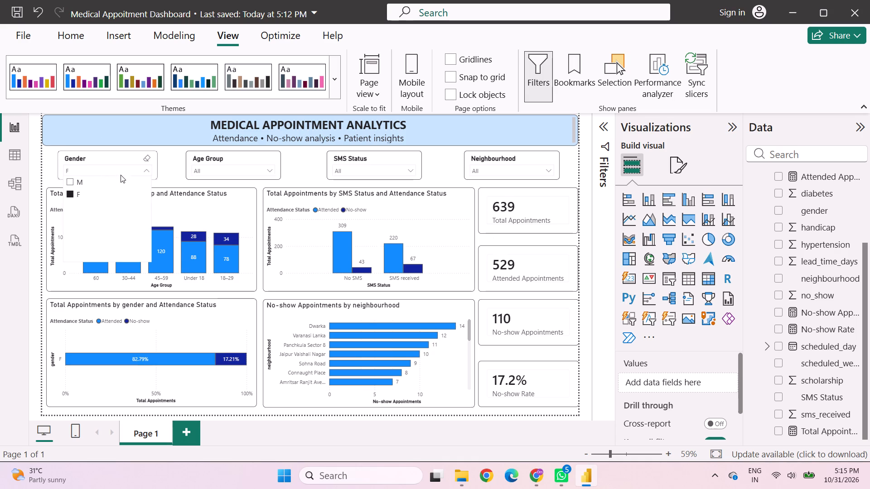
click(70, 181)
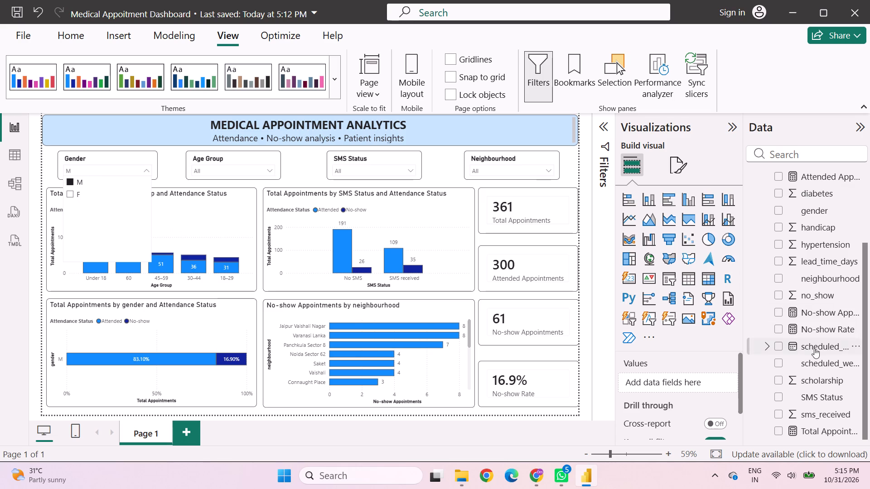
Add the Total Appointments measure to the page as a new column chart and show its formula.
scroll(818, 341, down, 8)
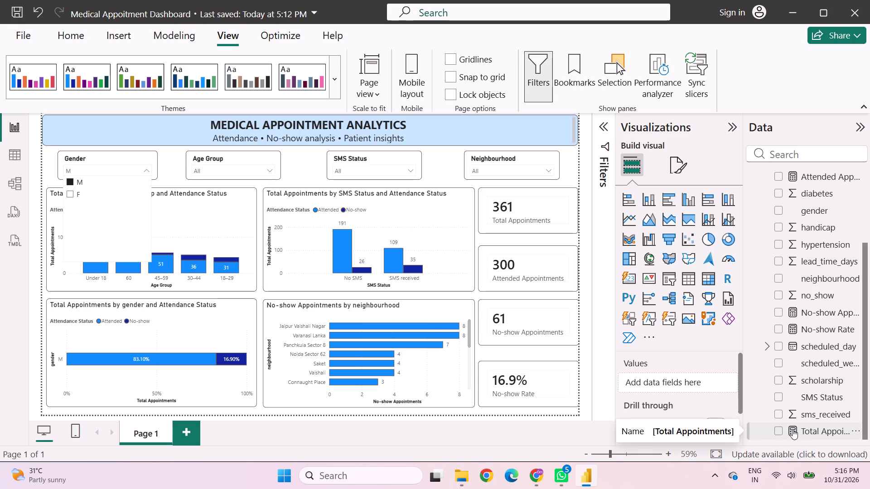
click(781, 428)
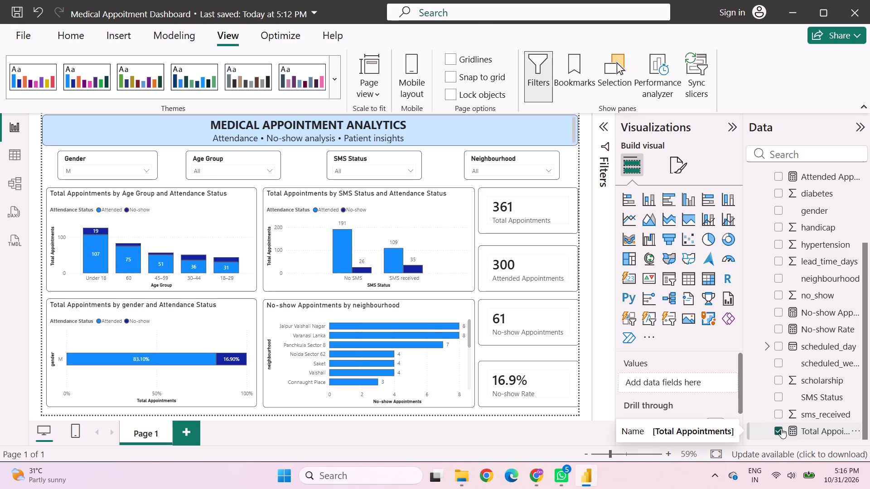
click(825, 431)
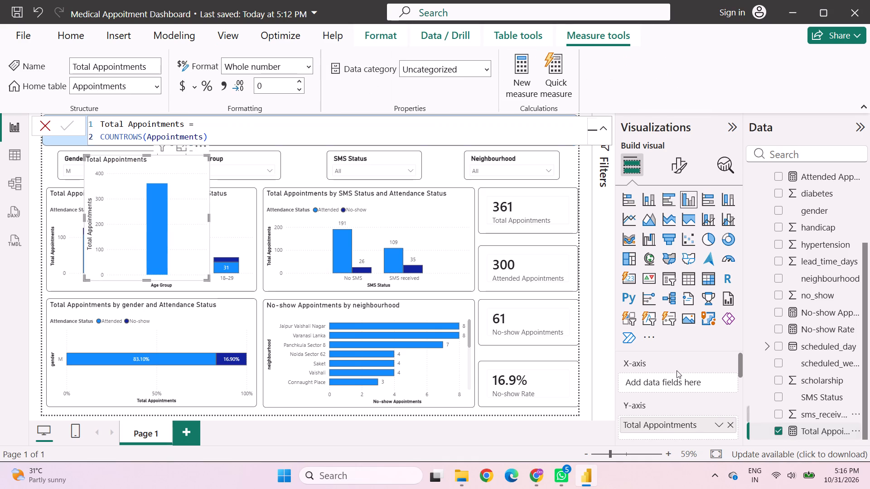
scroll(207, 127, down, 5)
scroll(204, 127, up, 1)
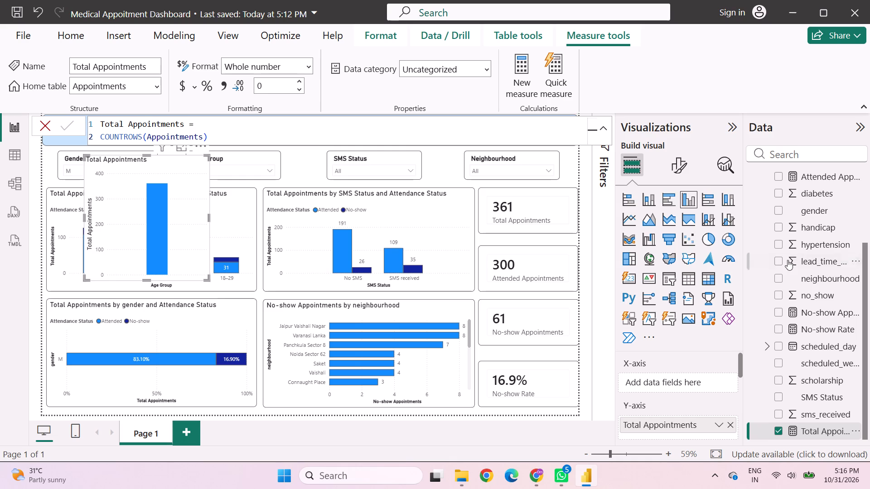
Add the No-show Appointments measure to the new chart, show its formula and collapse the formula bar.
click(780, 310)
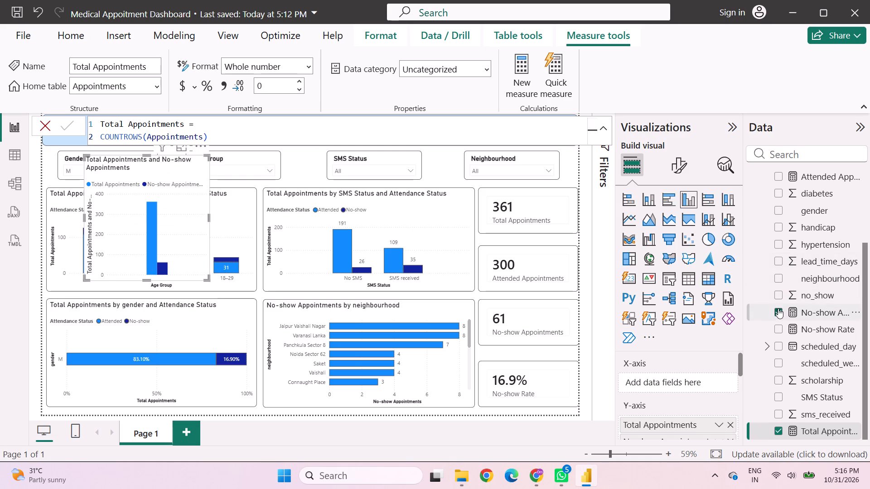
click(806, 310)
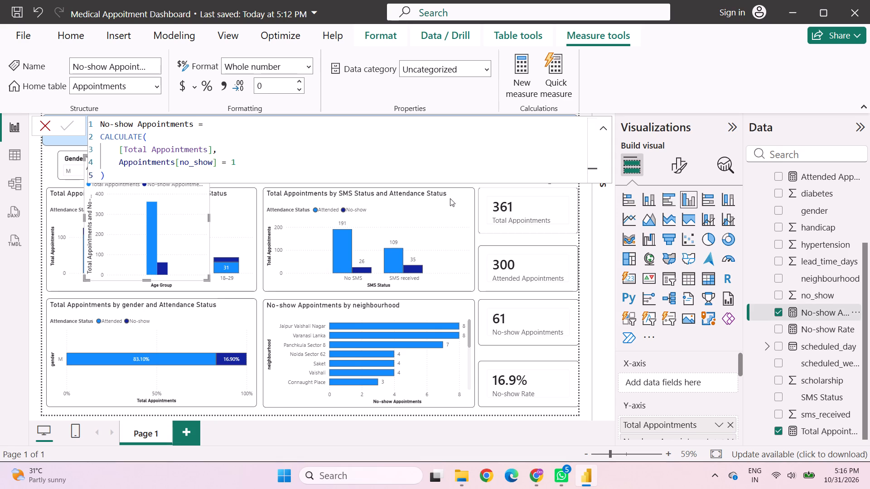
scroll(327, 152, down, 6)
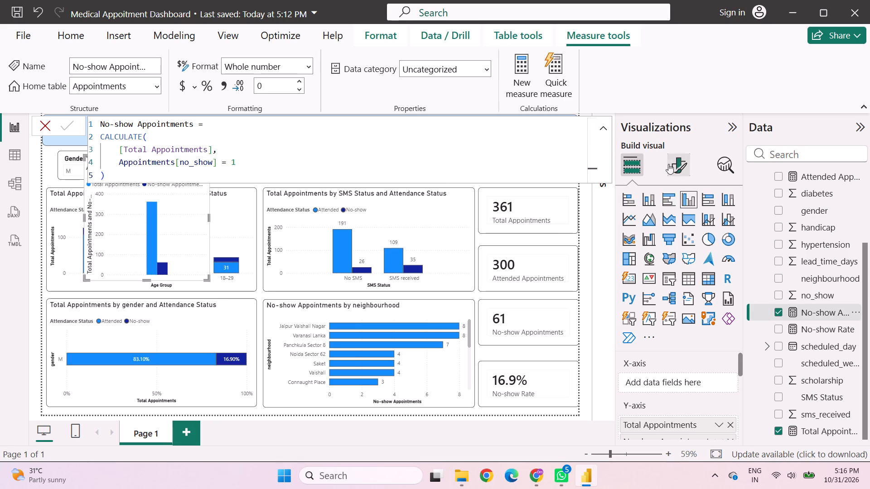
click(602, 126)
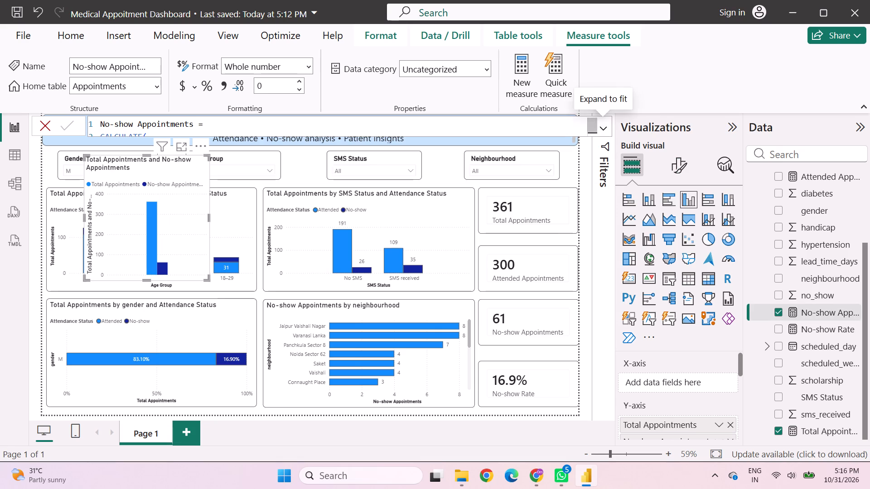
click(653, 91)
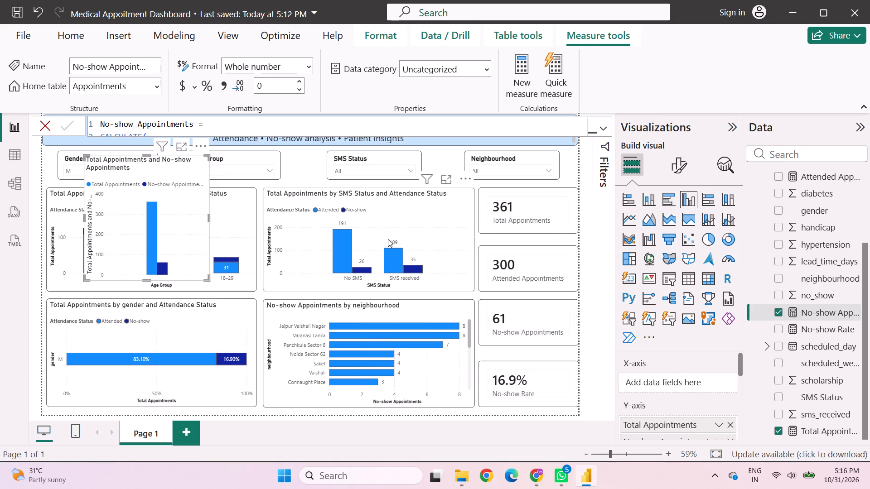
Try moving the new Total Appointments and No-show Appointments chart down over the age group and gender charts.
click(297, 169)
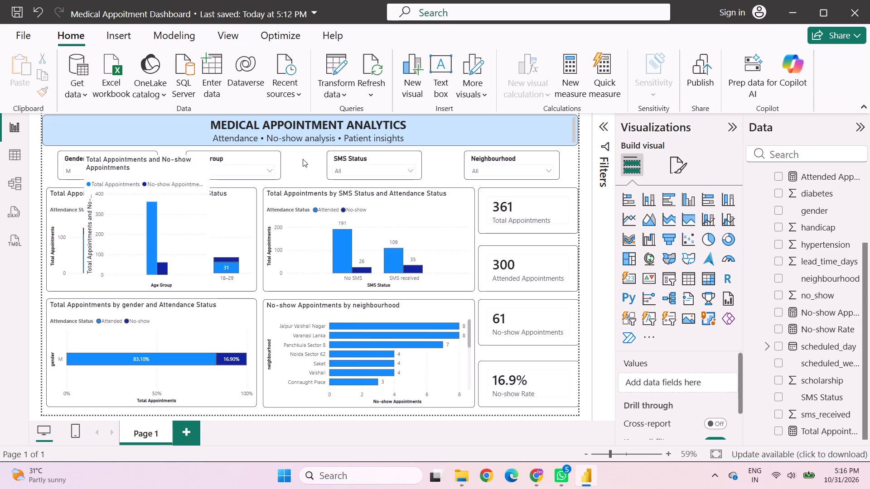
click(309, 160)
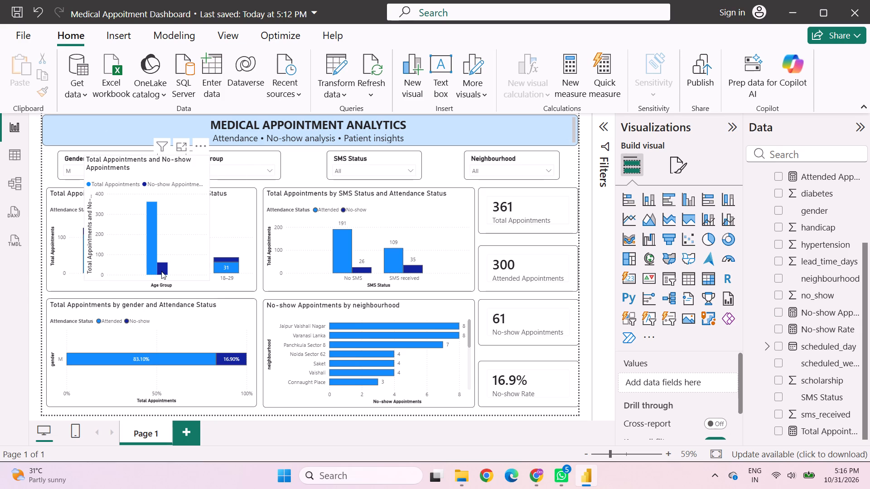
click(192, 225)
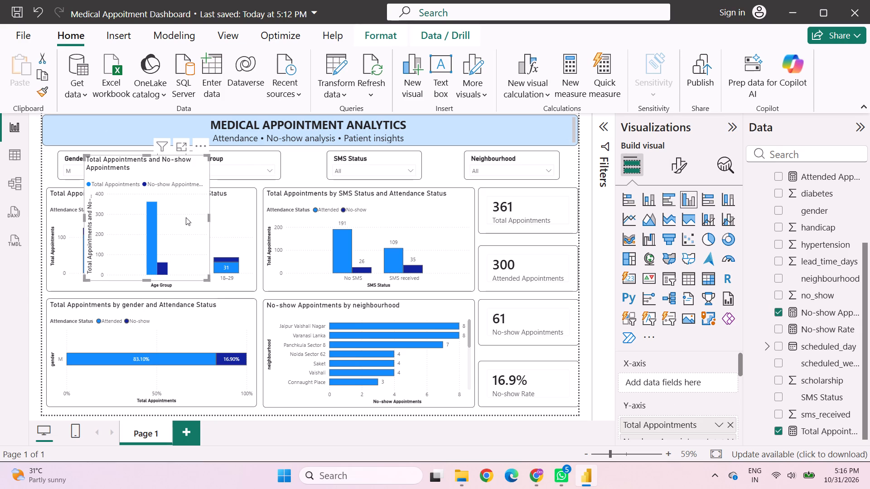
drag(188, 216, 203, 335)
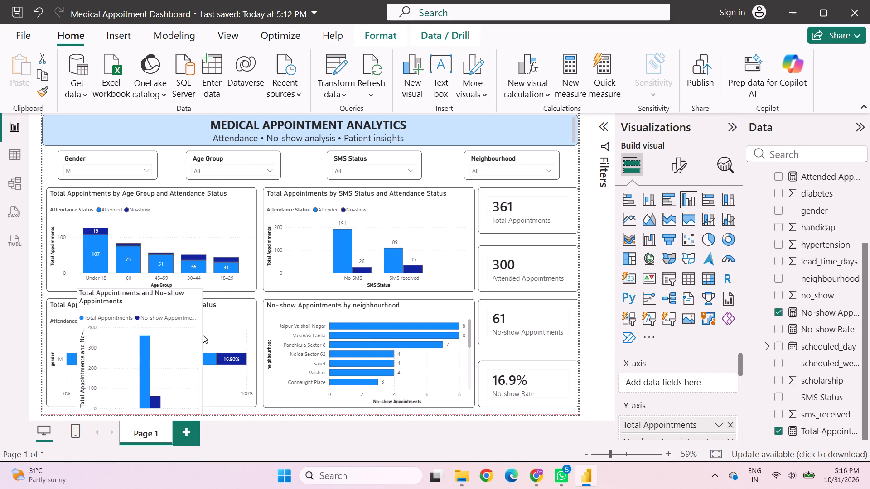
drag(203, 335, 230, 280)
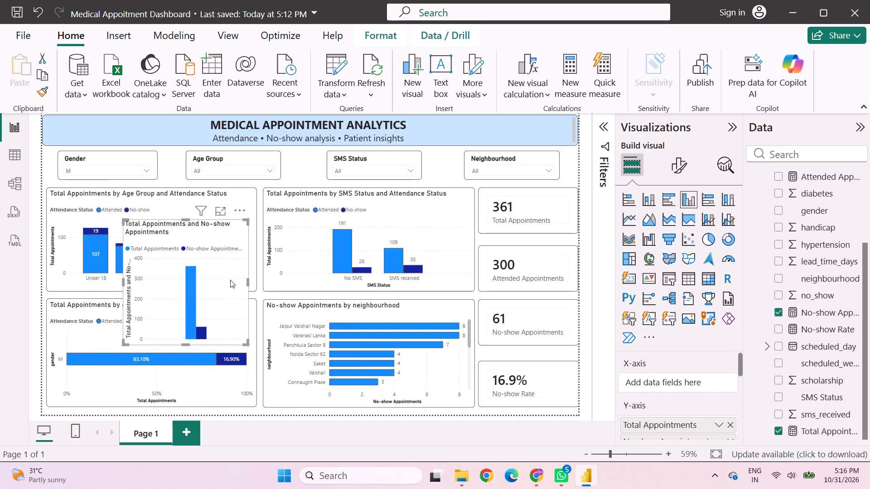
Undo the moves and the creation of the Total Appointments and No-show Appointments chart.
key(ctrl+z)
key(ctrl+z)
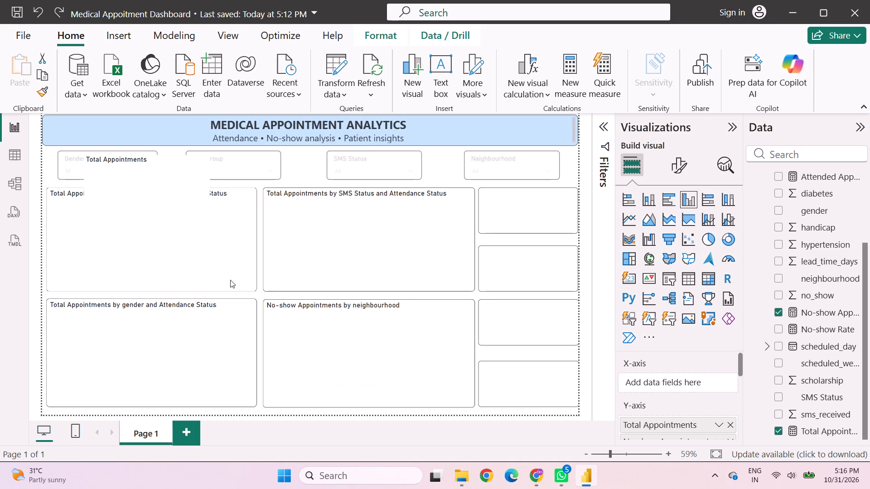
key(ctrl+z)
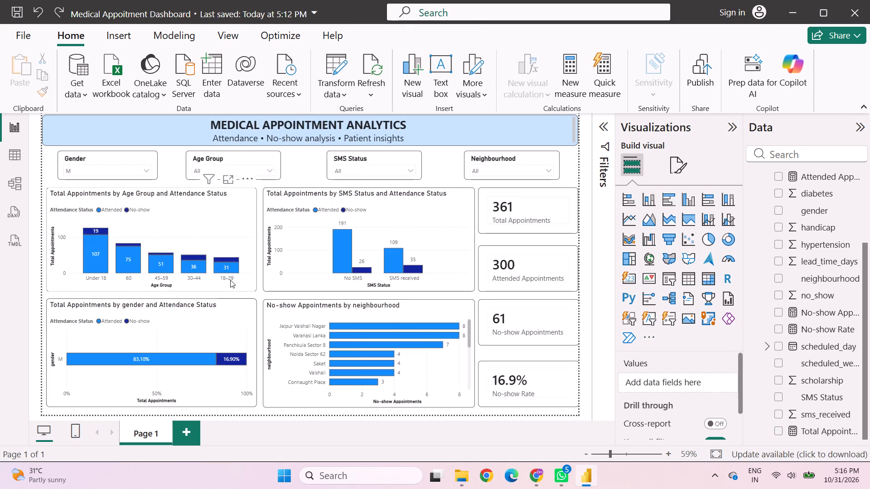
Save the Medical Appoitment Dashboard report.
click(24, 8)
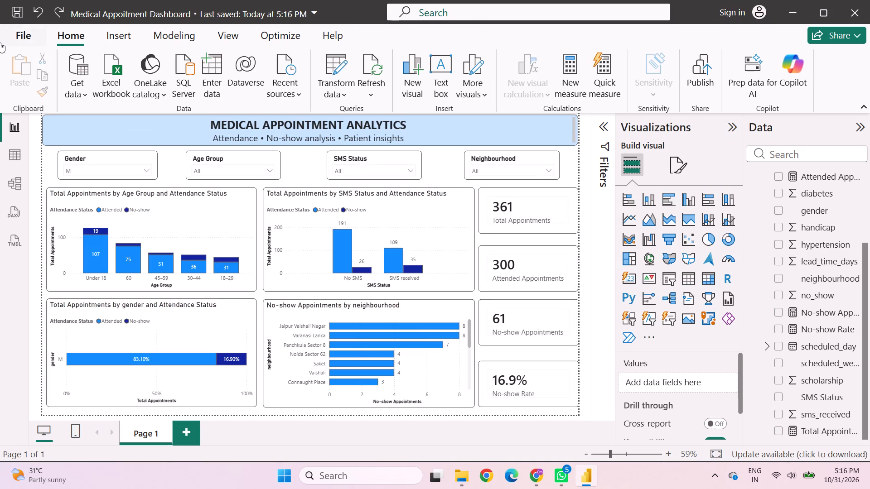
drag(15, 0, 16, 6)
click(18, 7)
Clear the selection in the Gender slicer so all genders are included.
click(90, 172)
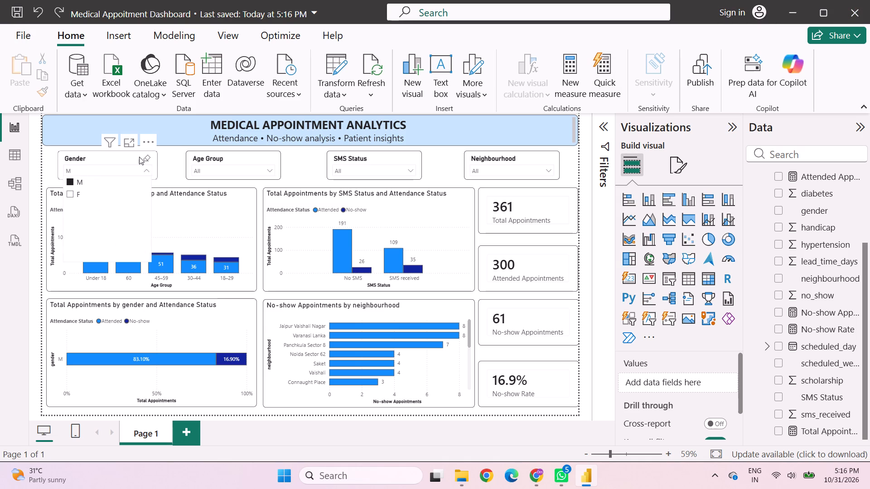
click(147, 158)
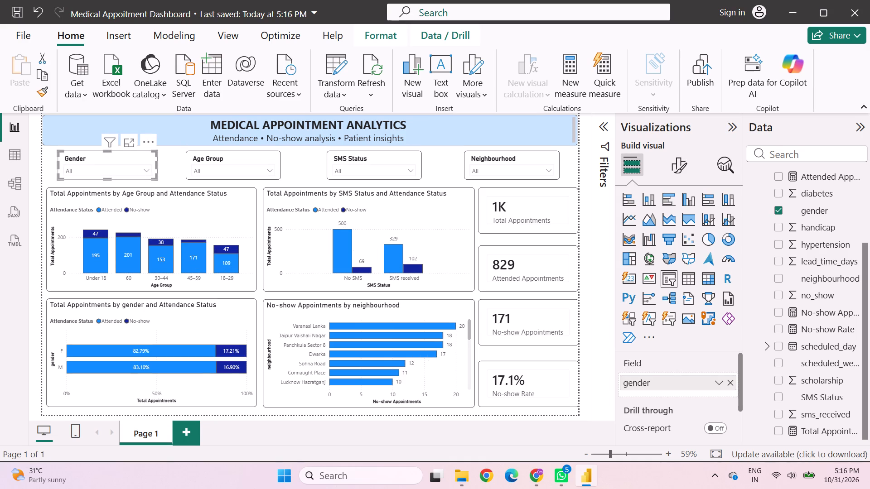
Look through the bars of the No-show Appointments by neighbourhood chart.
scroll(394, 341, down, 5)
scroll(392, 339, up, 4)
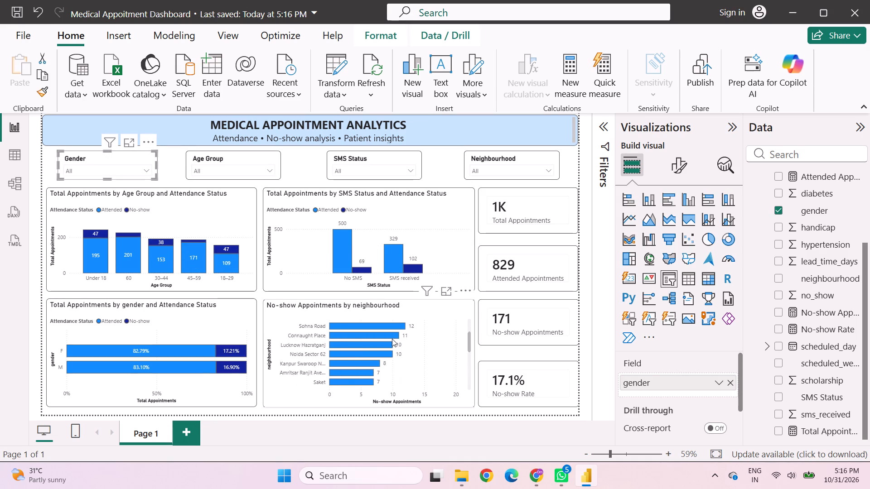
scroll(392, 339, up, 1)
scroll(392, 336, down, 5)
scroll(392, 336, up, 5)
scroll(391, 334, down, 7)
scroll(390, 331, up, 7)
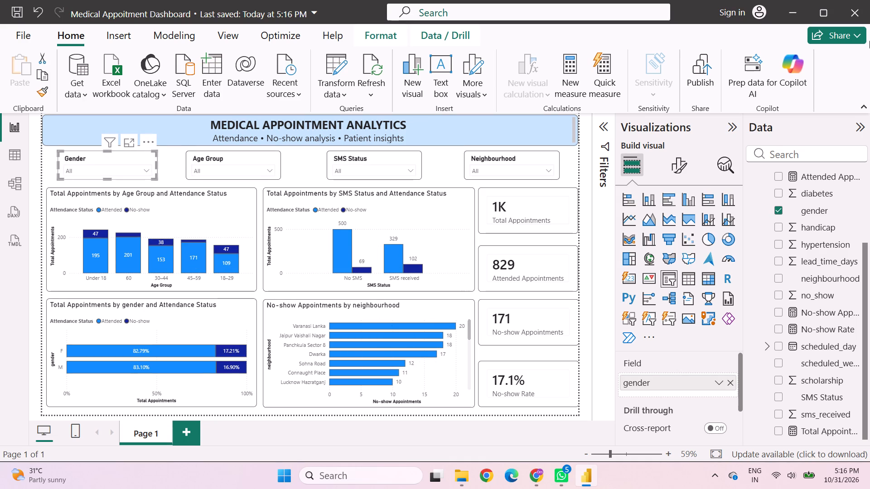
Close the Power BI report without saving the latest changes.
click(869, 2)
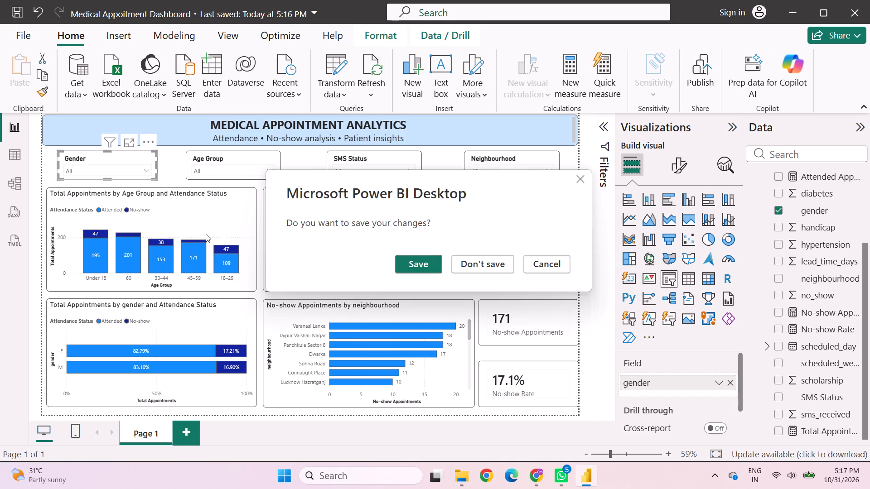
click(487, 262)
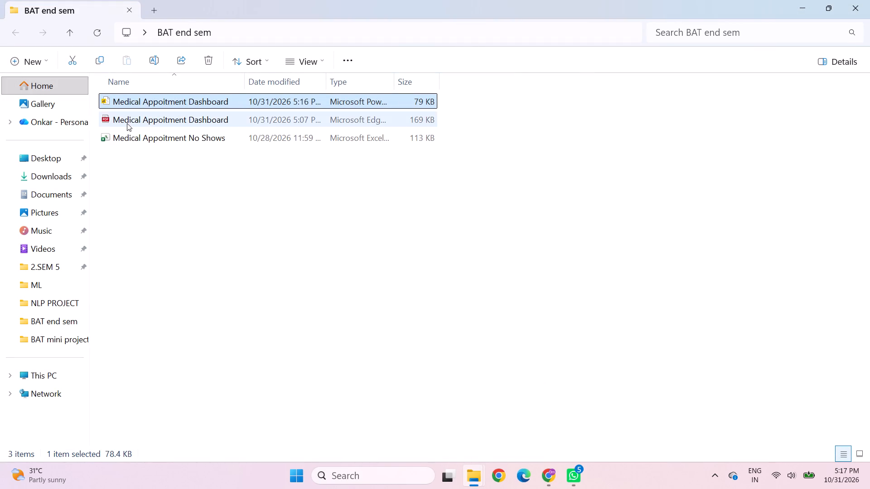
Open the Medical Appoitment Dashboard PDF from the BAT end sem folder and view the full page at once.
double_click(134, 121)
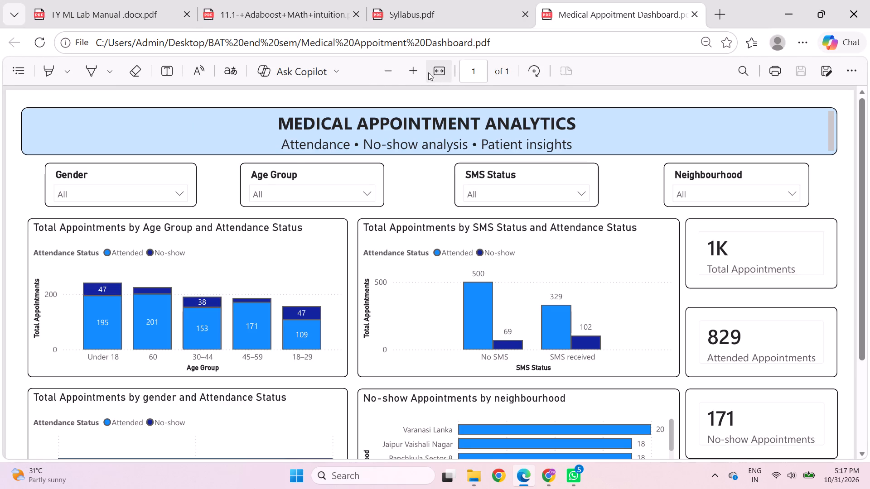
double_click(388, 72)
click(388, 72)
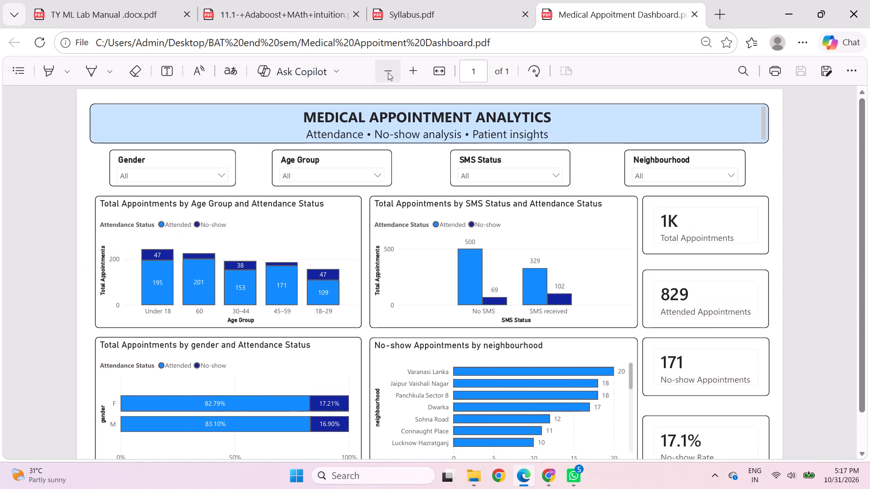
click(388, 72)
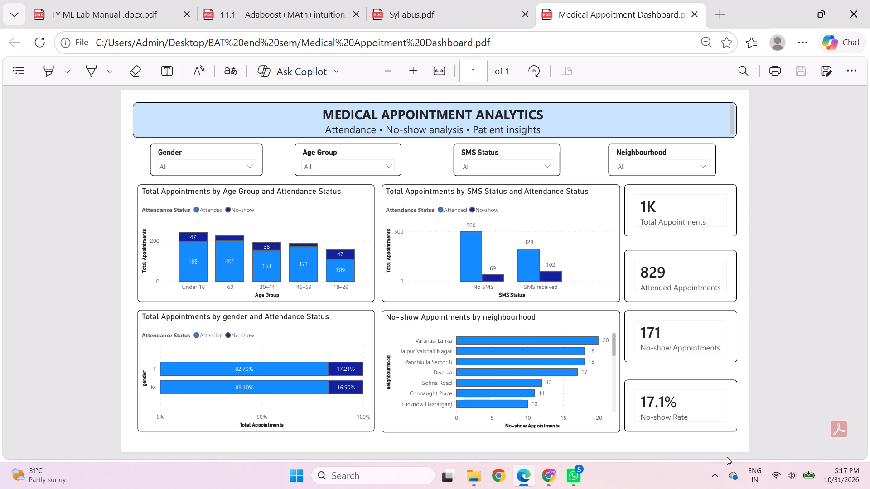
Examine the No-show Appointments by neighbourhood chart up close in the PDF.
scroll(568, 379, up, 5)
middle_click(556, 393)
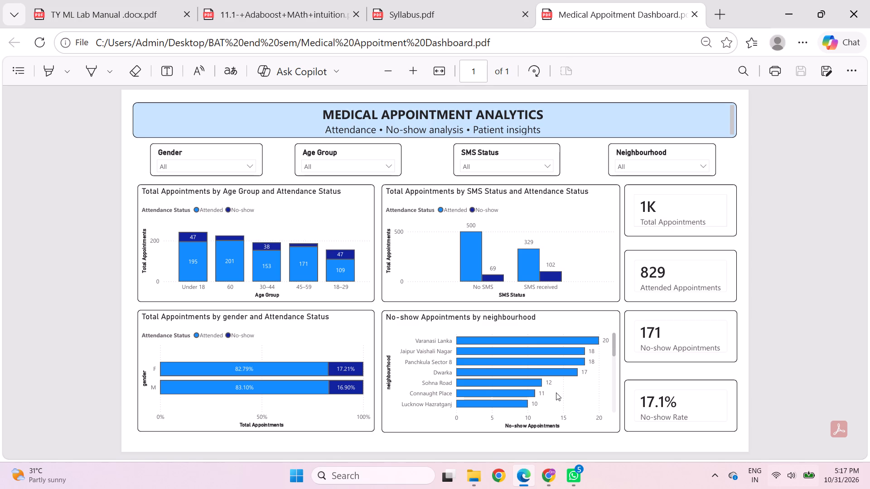
click(556, 393)
ctrl+scroll(550, 385, up, 4)
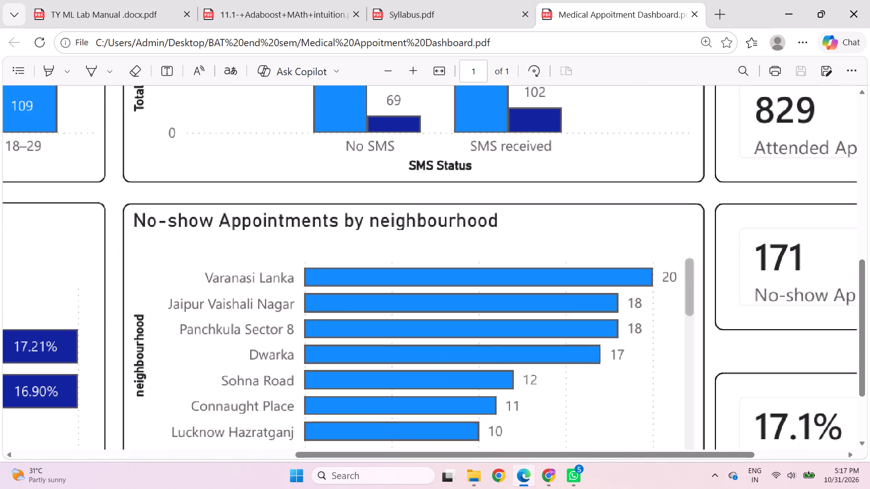
drag(430, 369, 414, 254)
middle_click(430, 306)
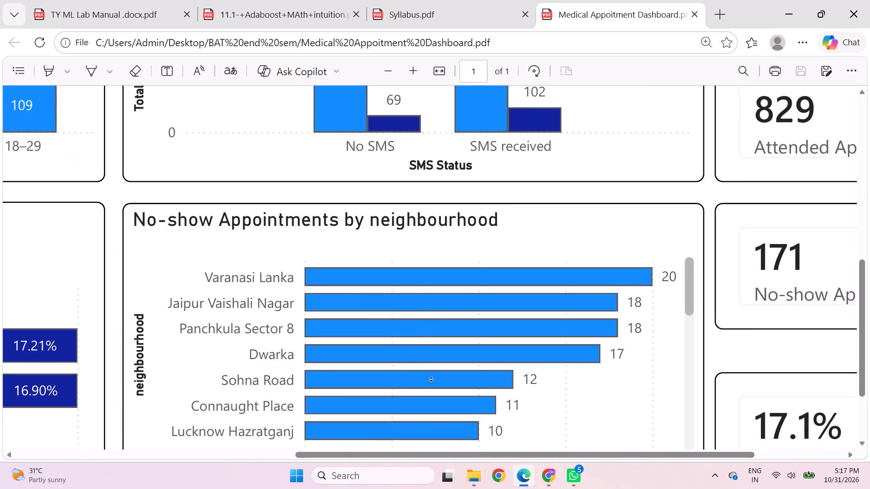
Look over the PDF dashboard's neighbourhood chart, slicers and summary cards up close, and return to viewing the full page.
click(446, 372)
middle_click(451, 352)
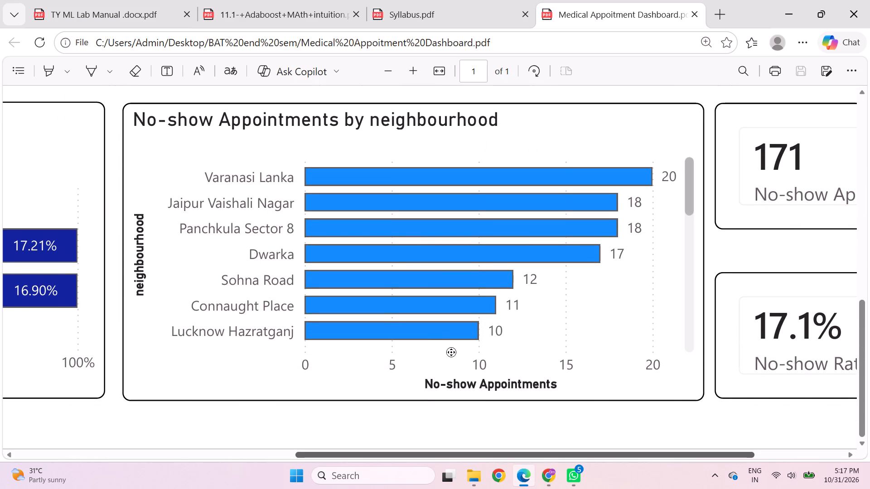
click(731, 351)
scroll(648, 340, up, 11)
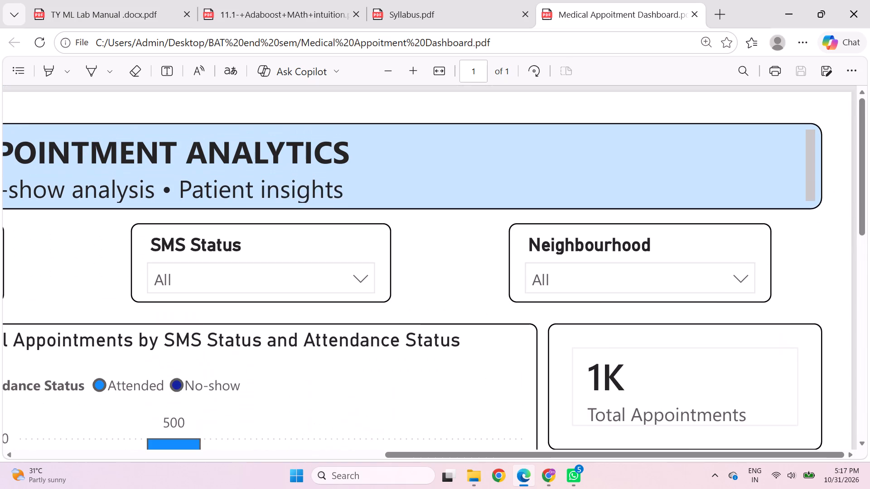
triple_click(382, 73)
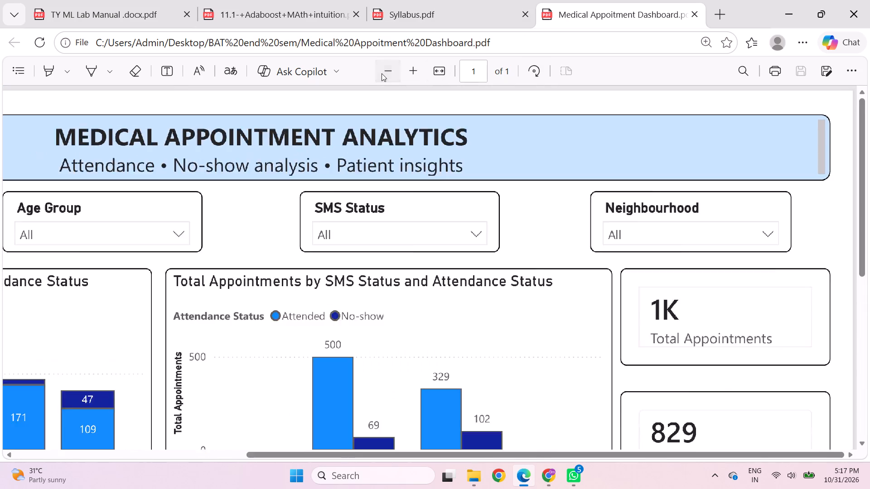
triple_click(382, 73)
click(382, 73)
click(382, 73)
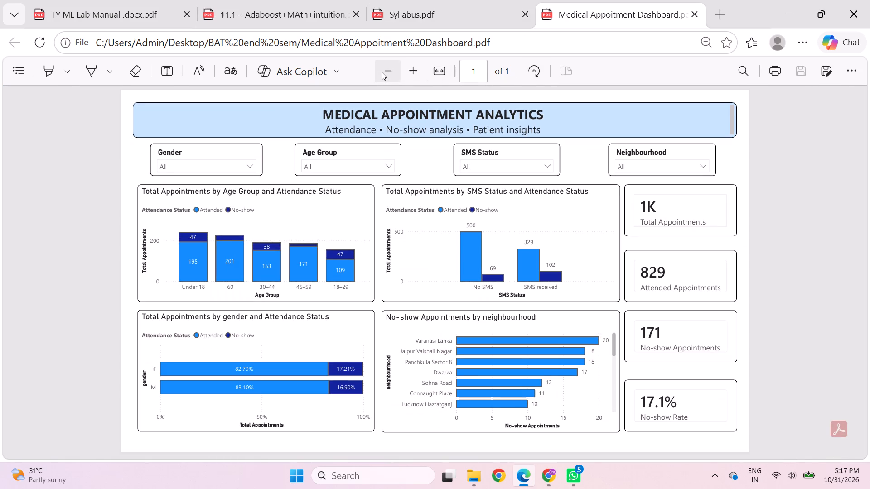
Minimize the PDF window and close the BAT end sem folder window to get back to the desktop.
click(798, 2)
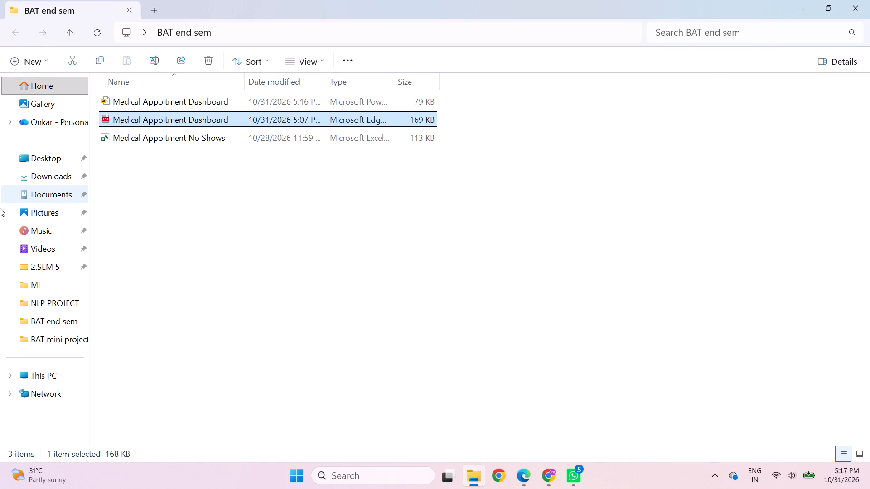
click(860, 4)
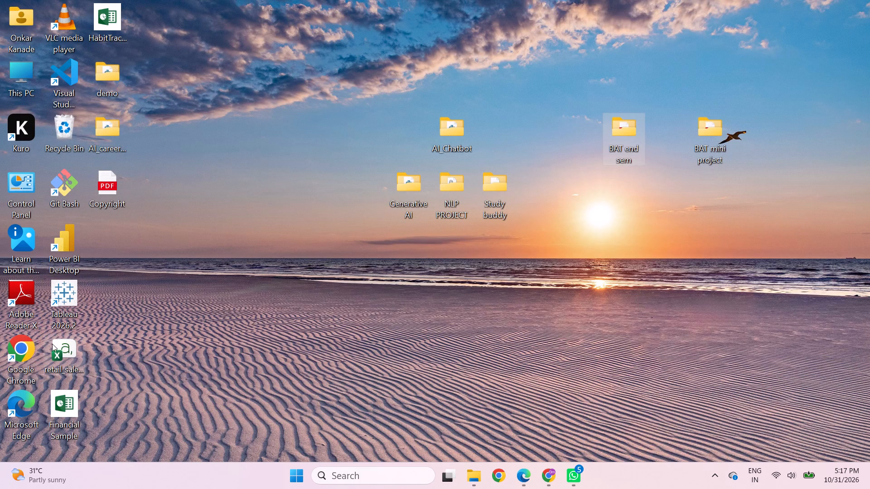
Launch Tableau 2026.2 from the desktop.
click(188, 274)
triple_click(65, 286)
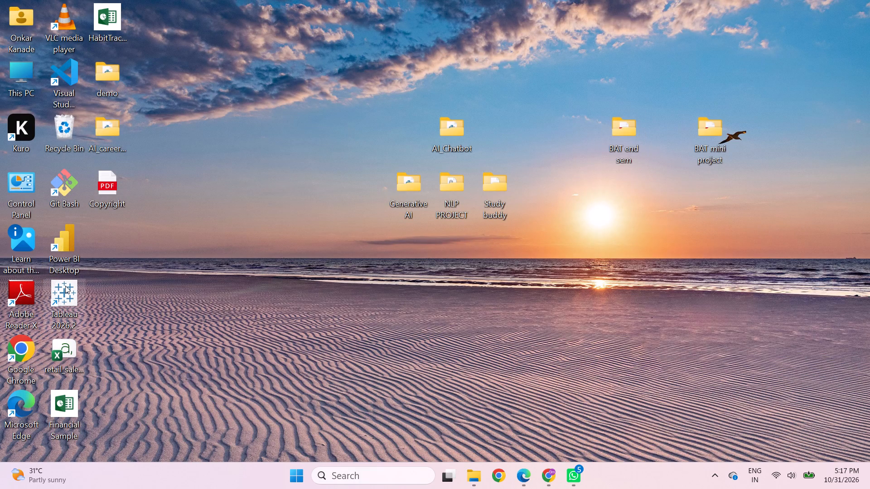